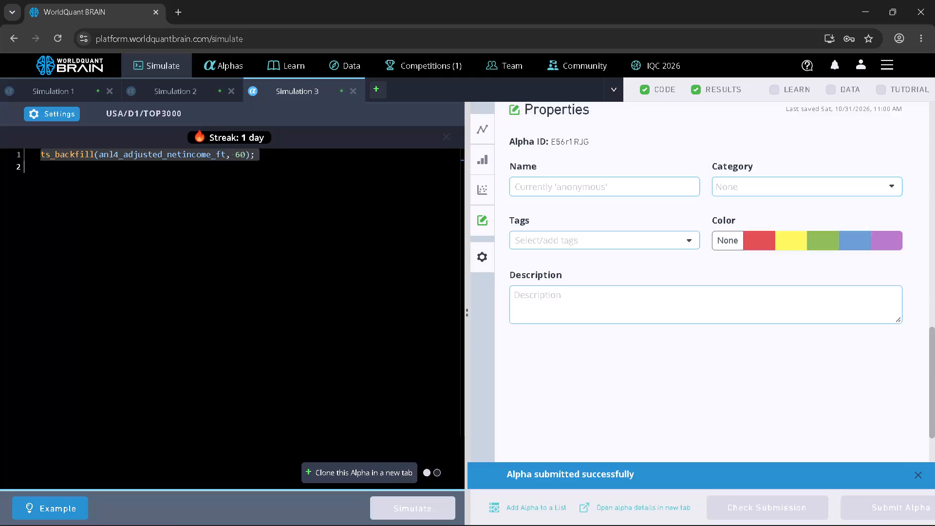
Review the submitted alpha's PnL chart and IS Summary in Simulation 3.
{"action": "scroll", "coordinate": [615, 277], "scroll_direction": "up", "scroll_amount": 3}
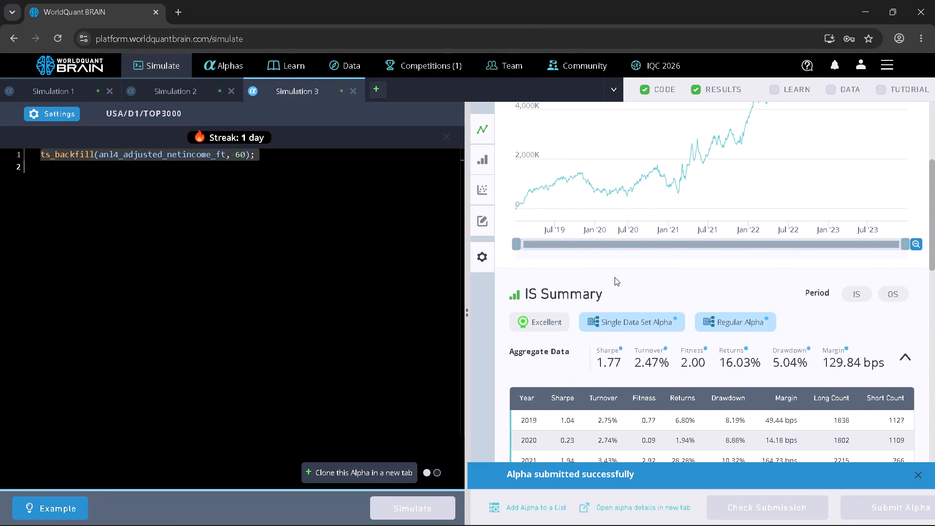
{"action": "scroll", "coordinate": [615, 277], "scroll_direction": "up", "scroll_amount": 3}
{"action": "scroll", "coordinate": [615, 277], "scroll_direction": "down", "scroll_amount": 2}
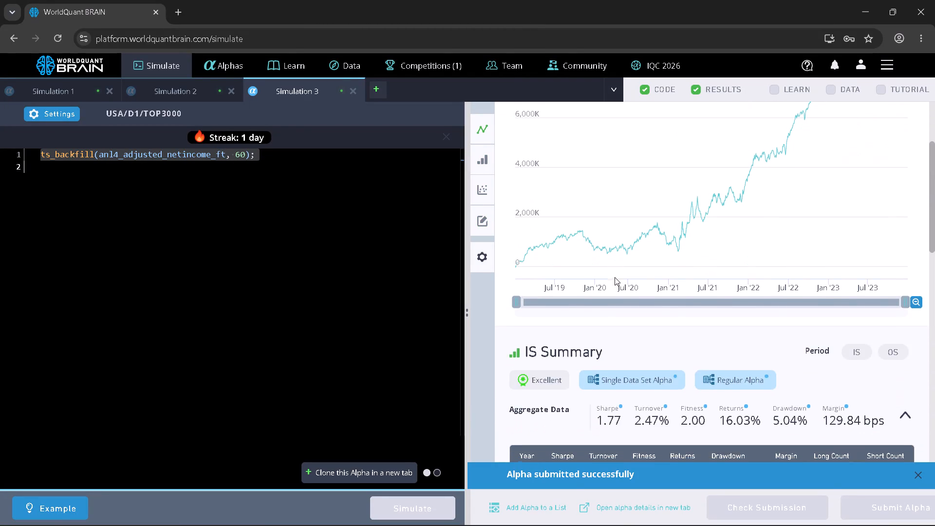
{"action": "scroll", "coordinate": [615, 277], "scroll_direction": "down", "scroll_amount": 4}
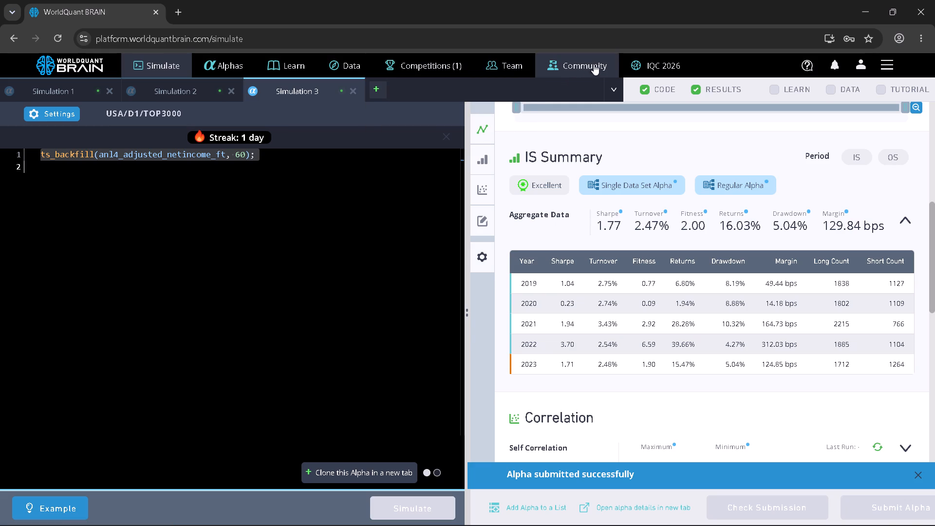
Read through the IQC 2026 championship page, including its opportunities, resources and 2025 highlights.
{"action": "left_click", "coordinate": [641, 61]}
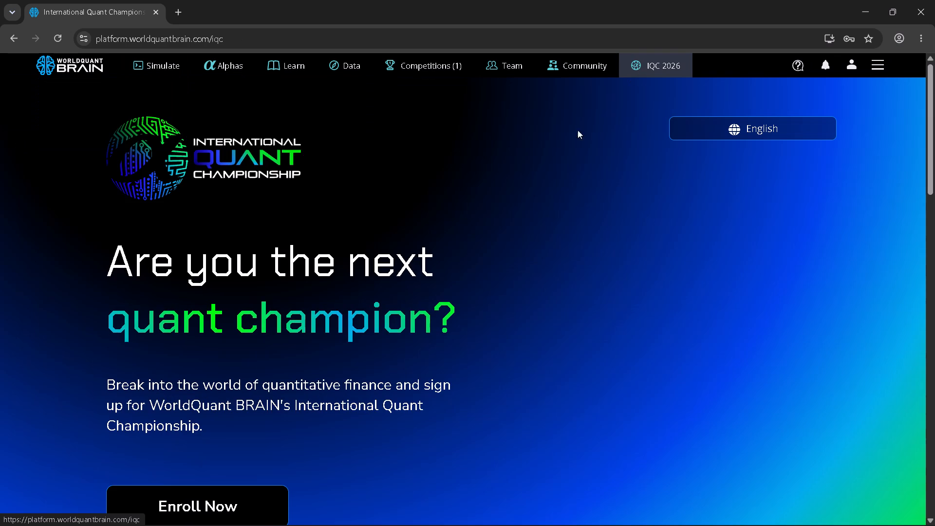
{"action": "scroll", "coordinate": [508, 205], "scroll_direction": "down", "scroll_amount": 2}
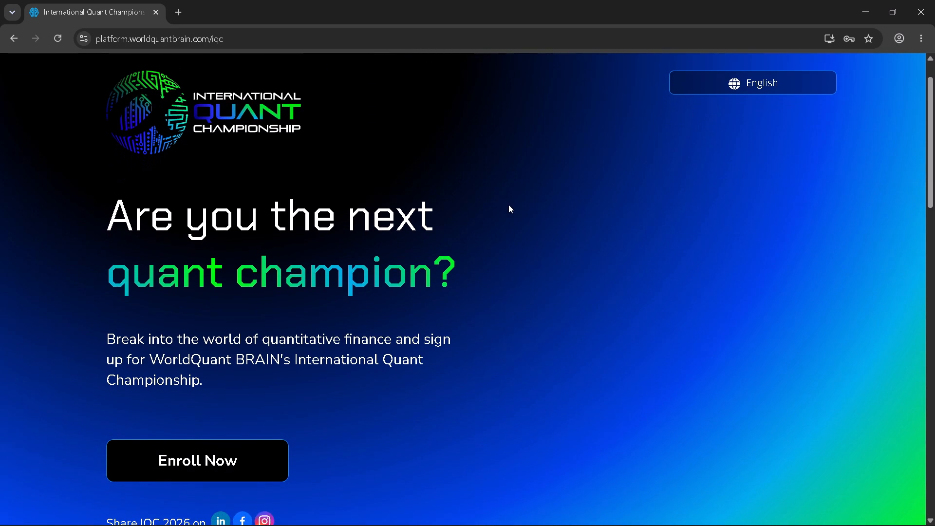
{"action": "scroll", "coordinate": [508, 205], "scroll_direction": "down", "scroll_amount": 2}
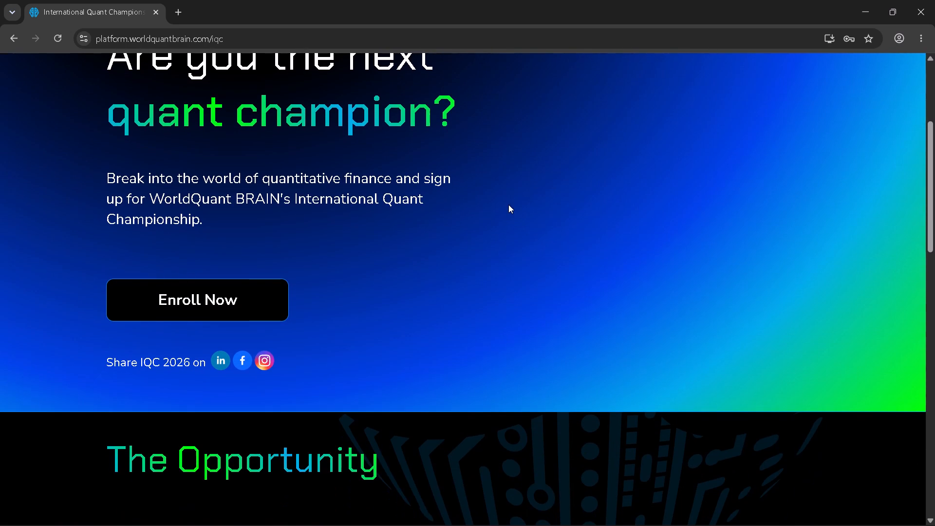
{"action": "scroll", "coordinate": [508, 205], "scroll_direction": "down", "scroll_amount": 3}
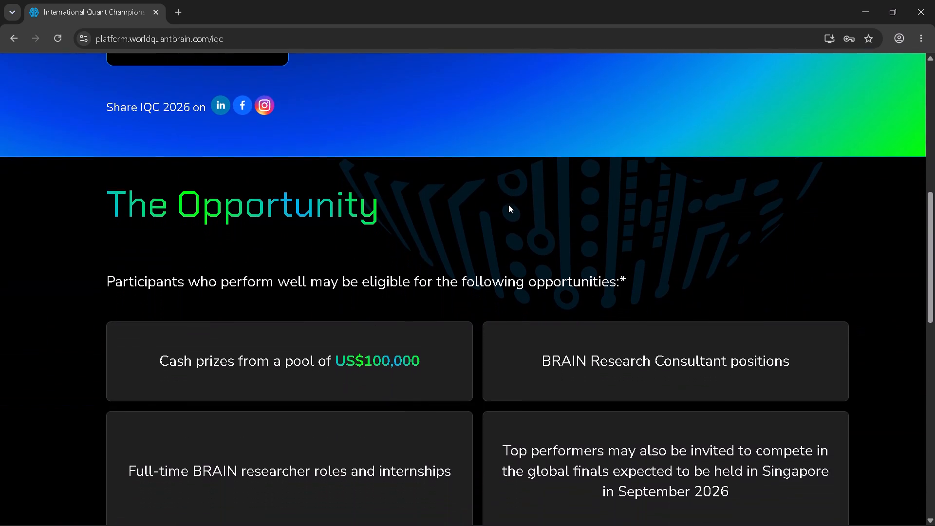
{"action": "scroll", "coordinate": [508, 205], "scroll_direction": "down", "scroll_amount": 2}
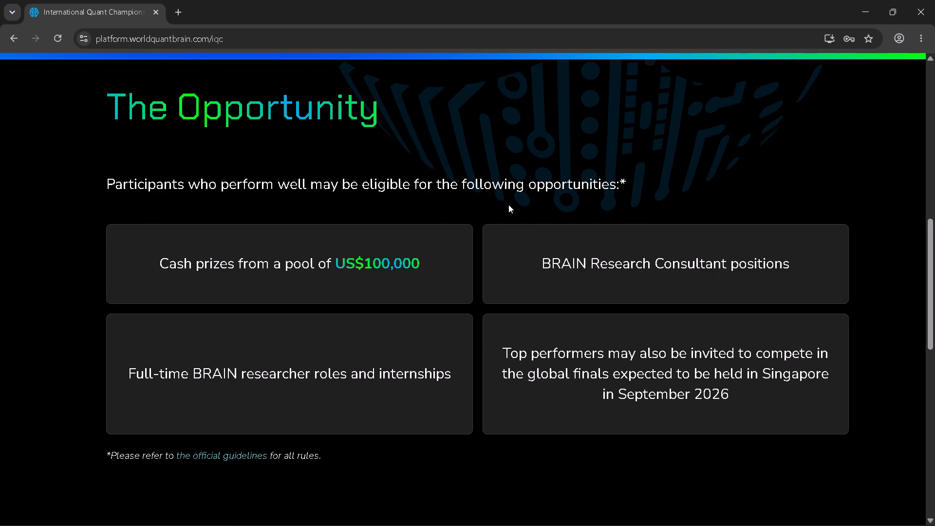
{"action": "left_click", "coordinate": [422, 273]}
{"action": "scroll", "coordinate": [422, 273], "scroll_direction": "down", "scroll_amount": 1}
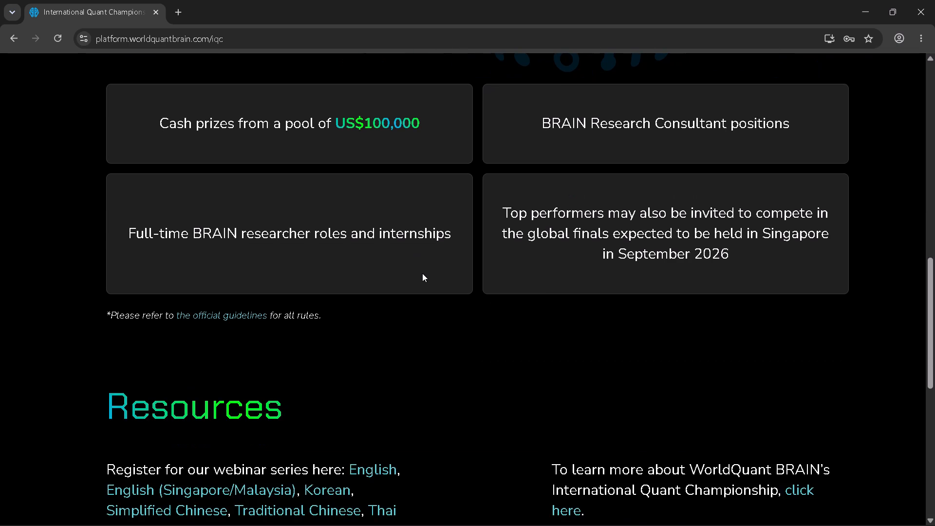
{"action": "scroll", "coordinate": [422, 273], "scroll_direction": "down", "scroll_amount": 5}
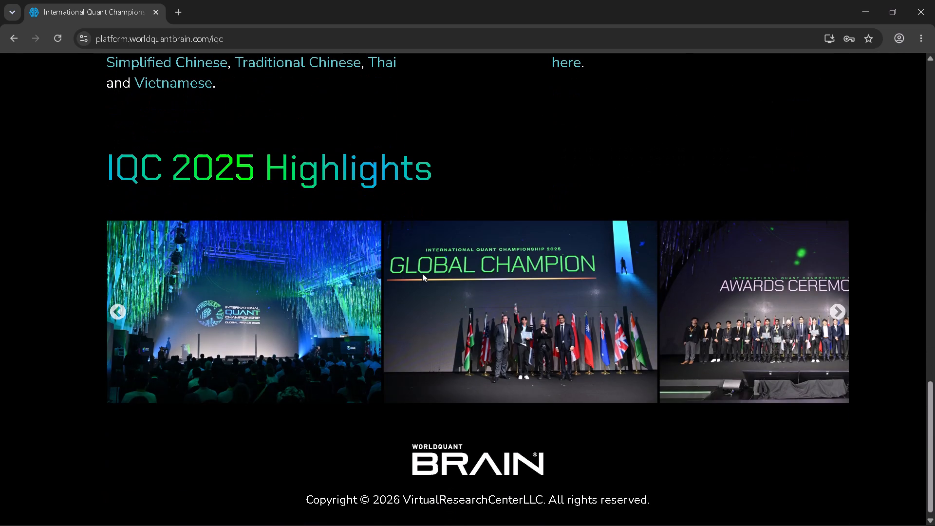
{"action": "scroll", "coordinate": [422, 273], "scroll_direction": "down", "scroll_amount": 1}
{"action": "scroll", "coordinate": [422, 273], "scroll_direction": "up", "scroll_amount": 9}
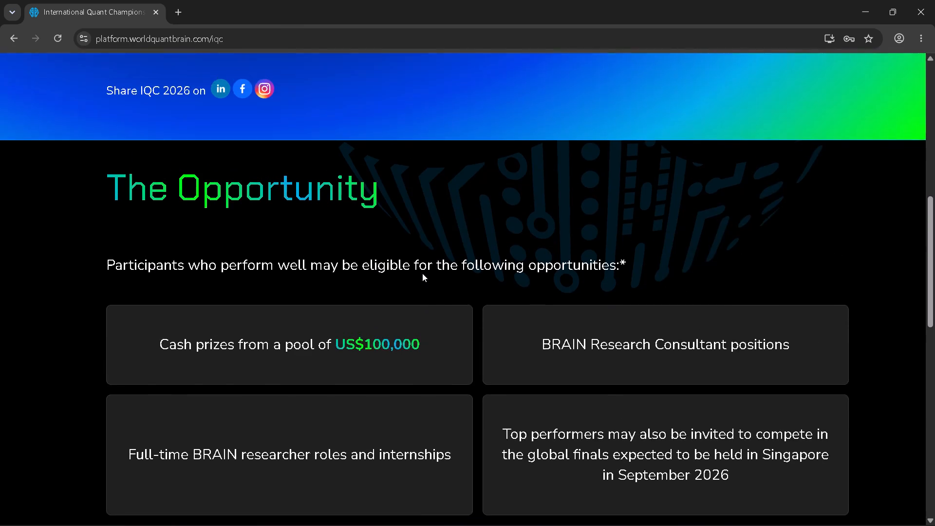
{"action": "scroll", "coordinate": [422, 273], "scroll_direction": "up", "scroll_amount": 9}
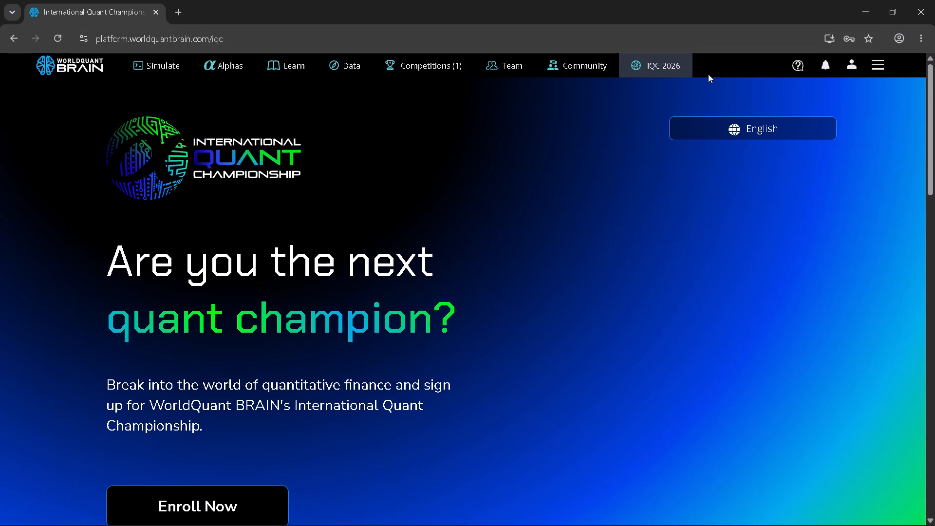
Check the account's messages, viewing both the notifications and the announcements.
{"action": "left_click", "coordinate": [819, 64]}
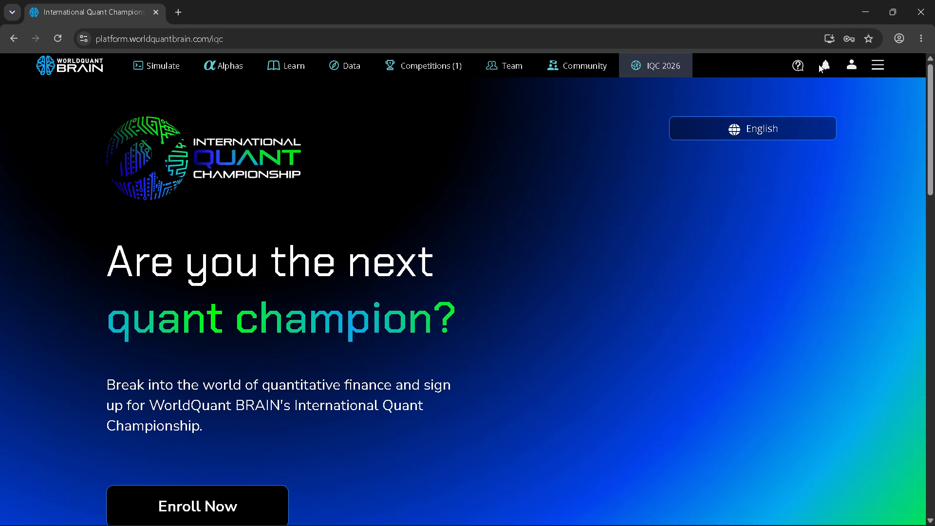
{"action": "left_click", "coordinate": [827, 66]}
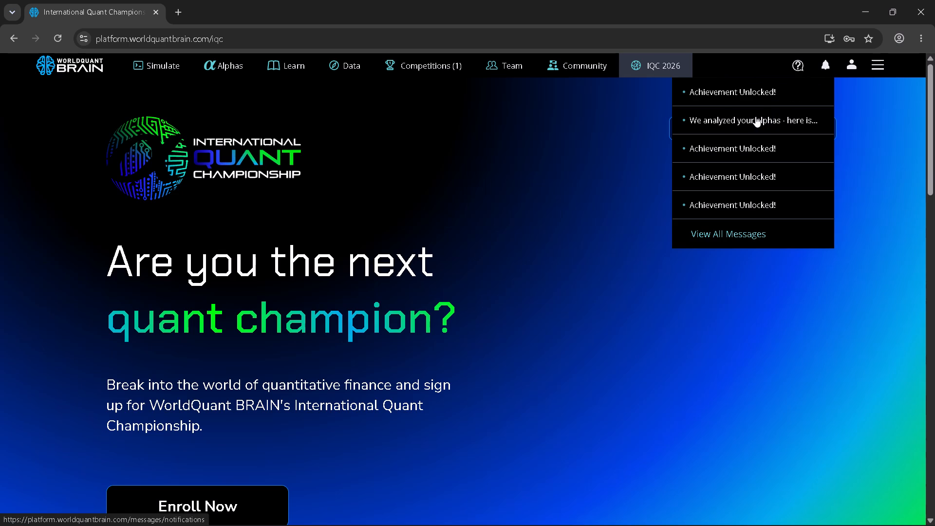
{"action": "left_click", "coordinate": [740, 90]}
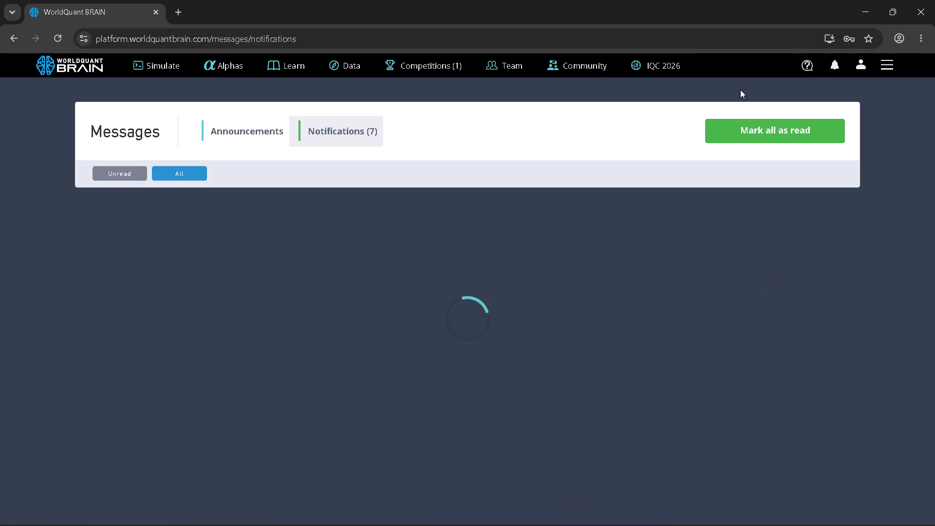
{"action": "scroll", "coordinate": [594, 119], "scroll_direction": "up", "scroll_amount": 1}
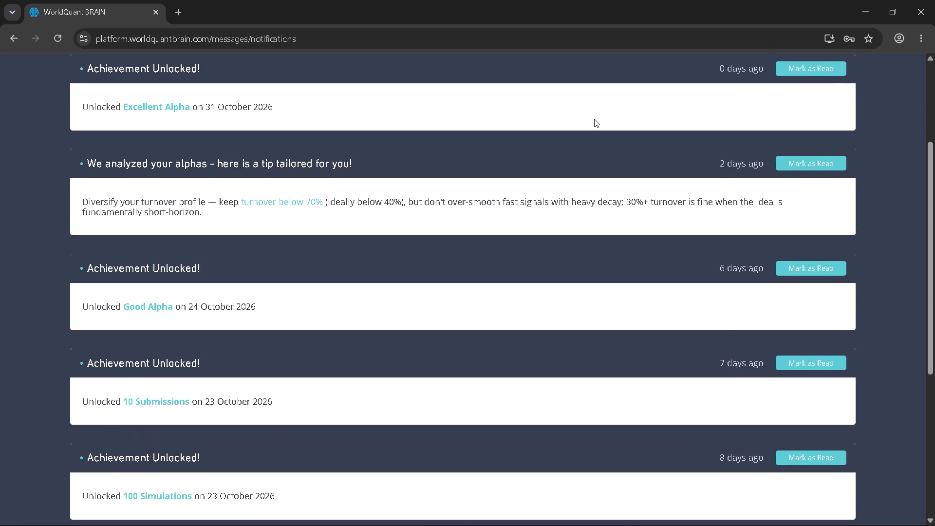
{"action": "scroll", "coordinate": [594, 119], "scroll_direction": "up", "scroll_amount": 3}
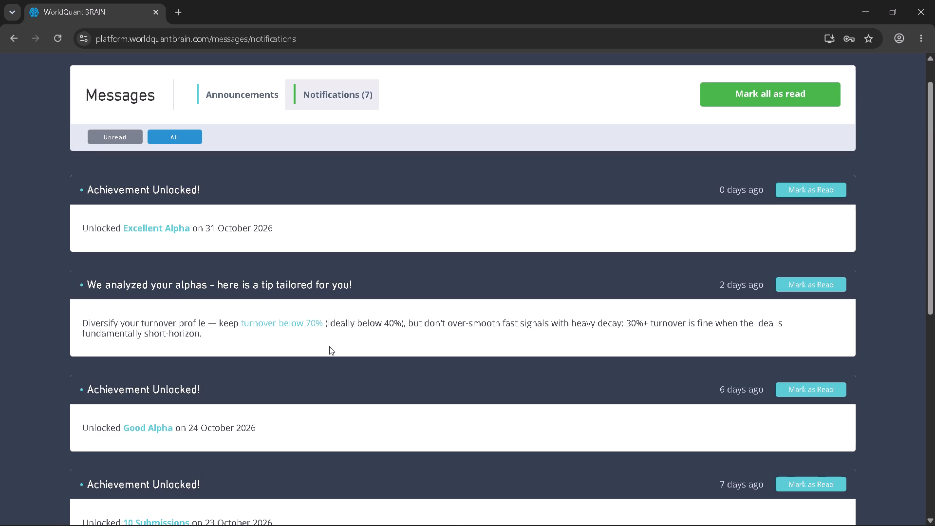
{"action": "left_click", "coordinate": [241, 92]}
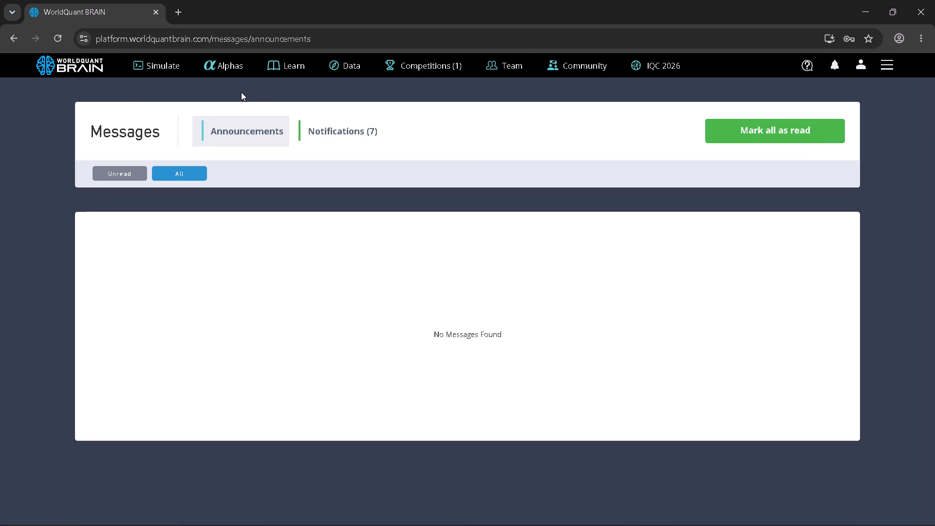
{"action": "left_click", "coordinate": [326, 122]}
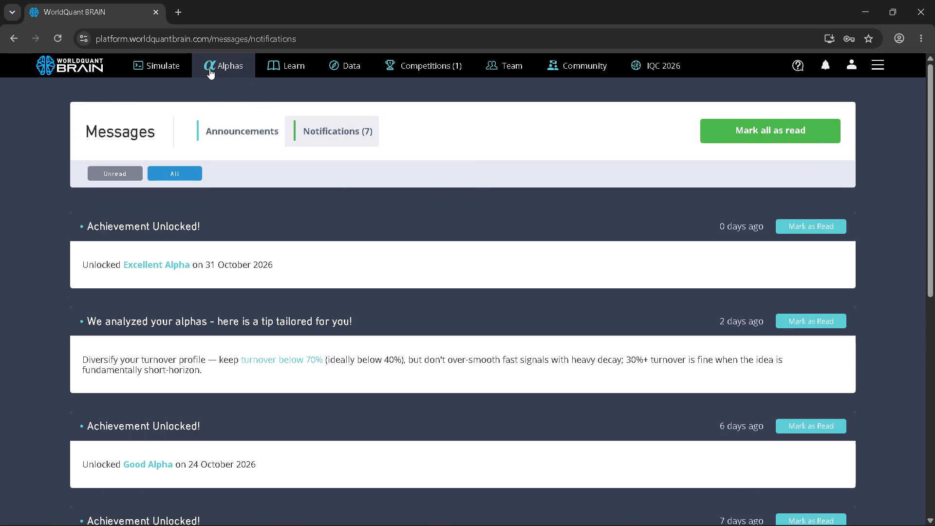
{"action": "left_click", "coordinate": [169, 60]}
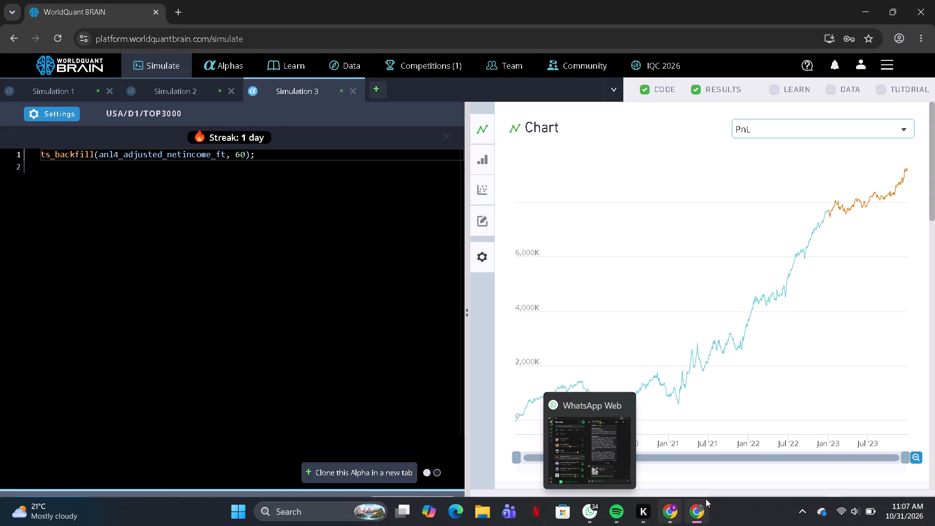
{"action": "left_click", "coordinate": [673, 516]}
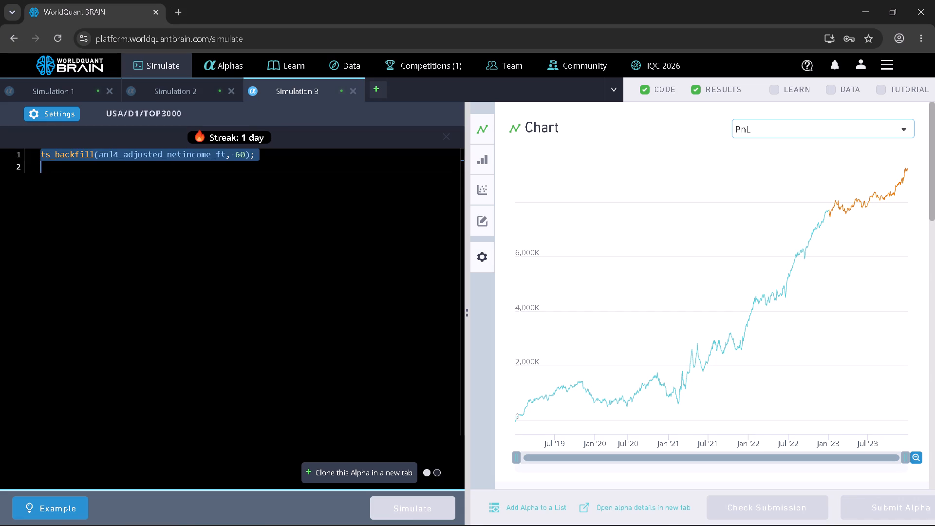
{"action": "key", "text": "ctrl+v"}
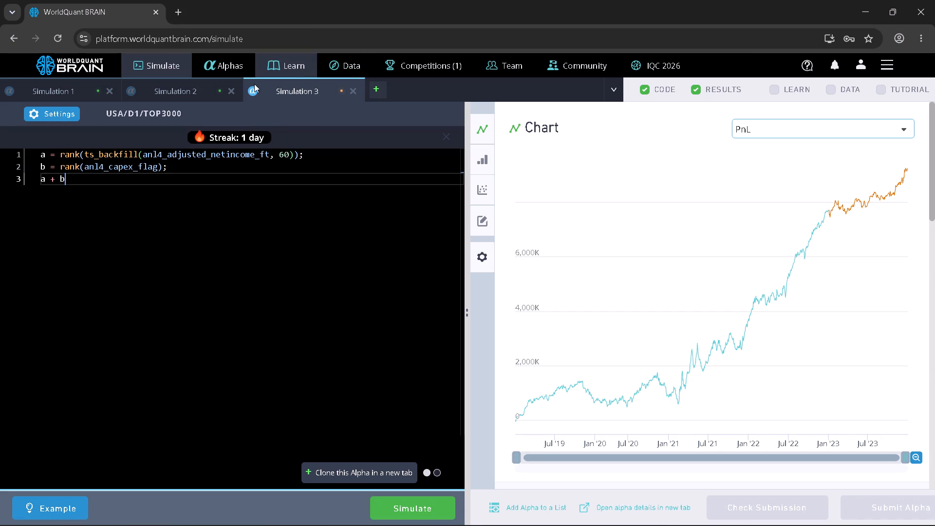
Apply Subindustry neutralization to Simulation 3 and run the simulation.
{"action": "left_click", "coordinate": [49, 116]}
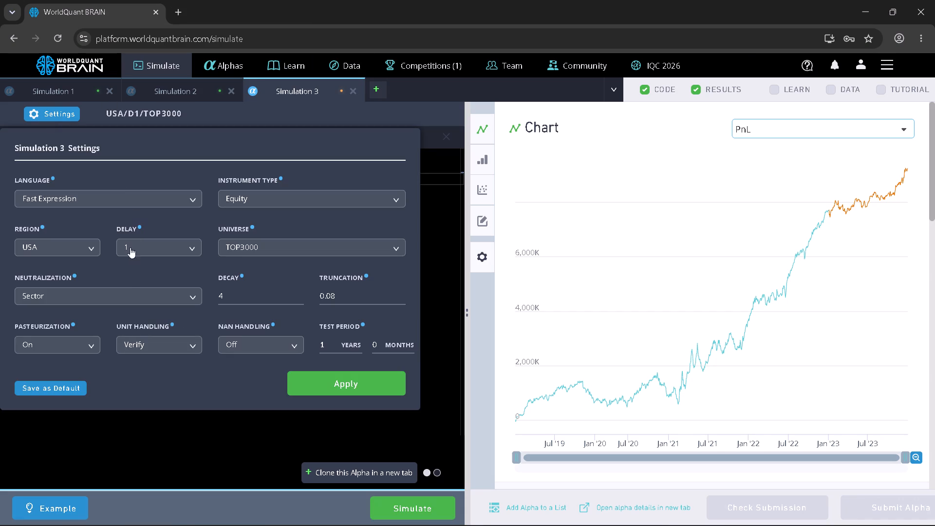
{"action": "left_click", "coordinate": [126, 289]}
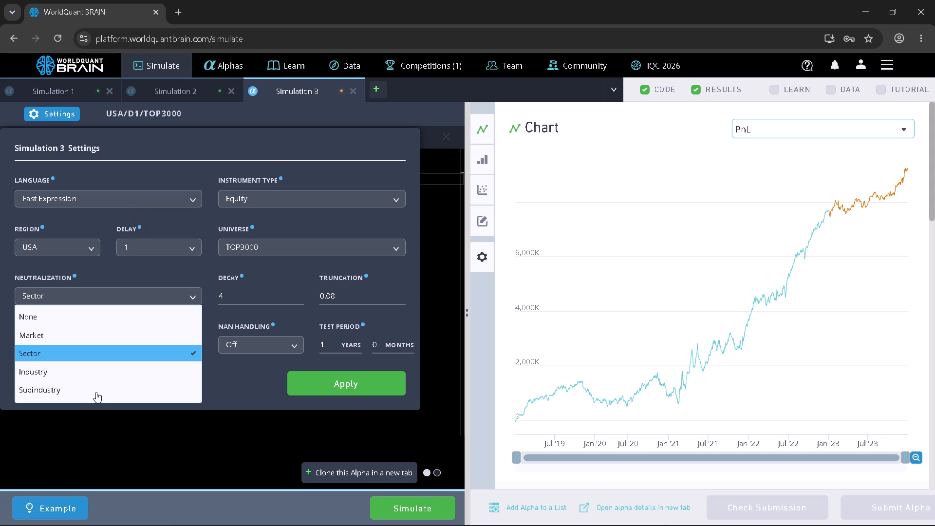
{"action": "left_click", "coordinate": [96, 392]}
{"action": "left_click", "coordinate": [345, 380]}
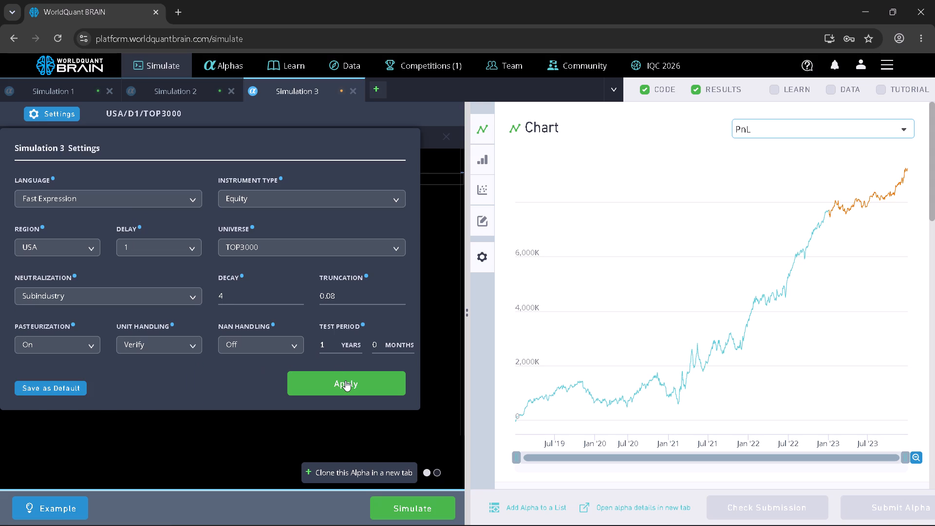
{"action": "left_click", "coordinate": [426, 503]}
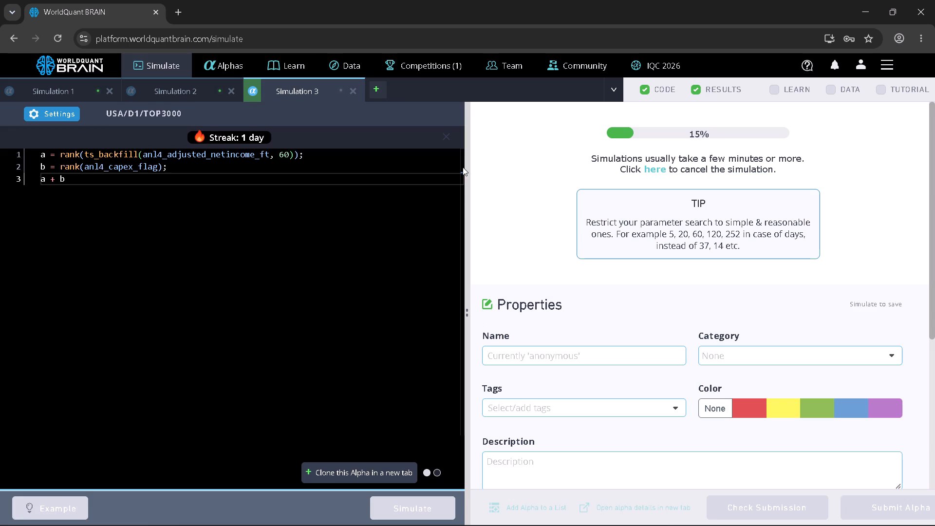
Browse the Data catalogue's categories and open the Fundamental Scores dataset in the Model category.
{"action": "left_click", "coordinate": [332, 57]}
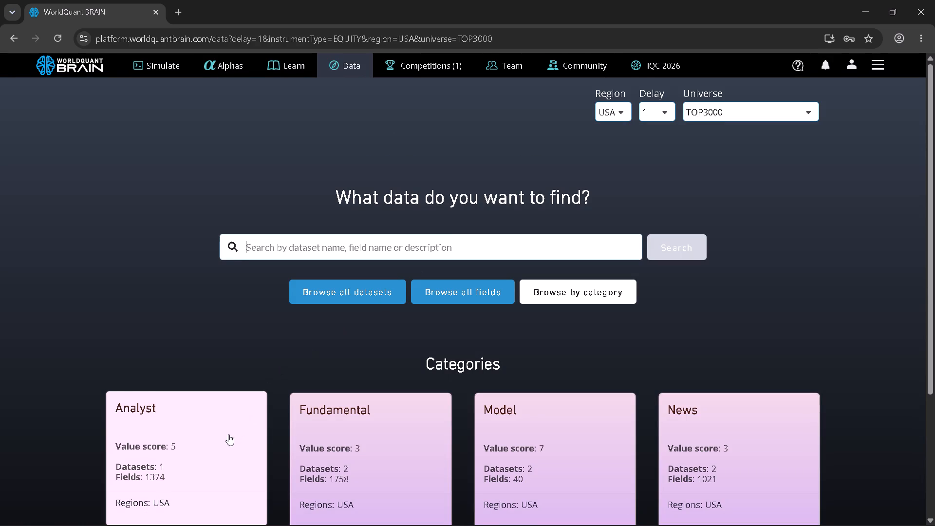
{"action": "scroll", "coordinate": [228, 434], "scroll_direction": "down", "scroll_amount": 4}
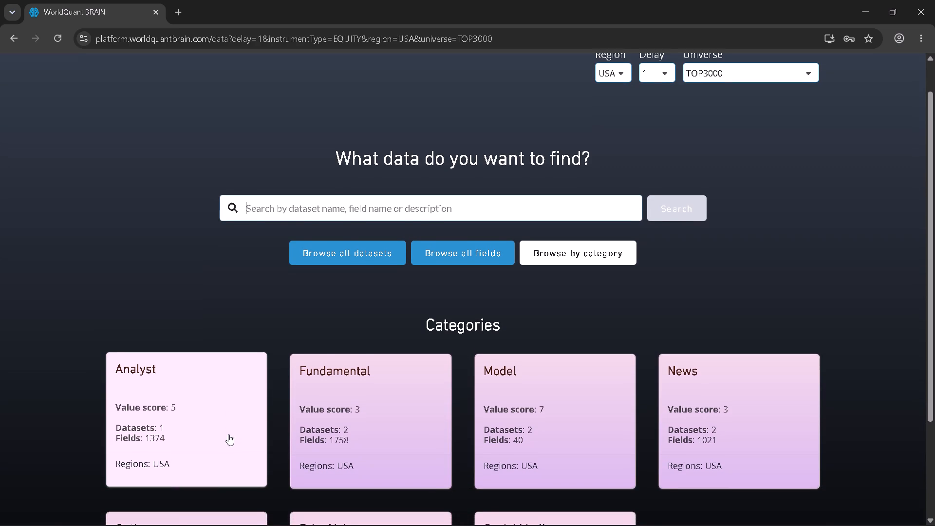
{"action": "scroll", "coordinate": [228, 434], "scroll_direction": "down", "scroll_amount": 2}
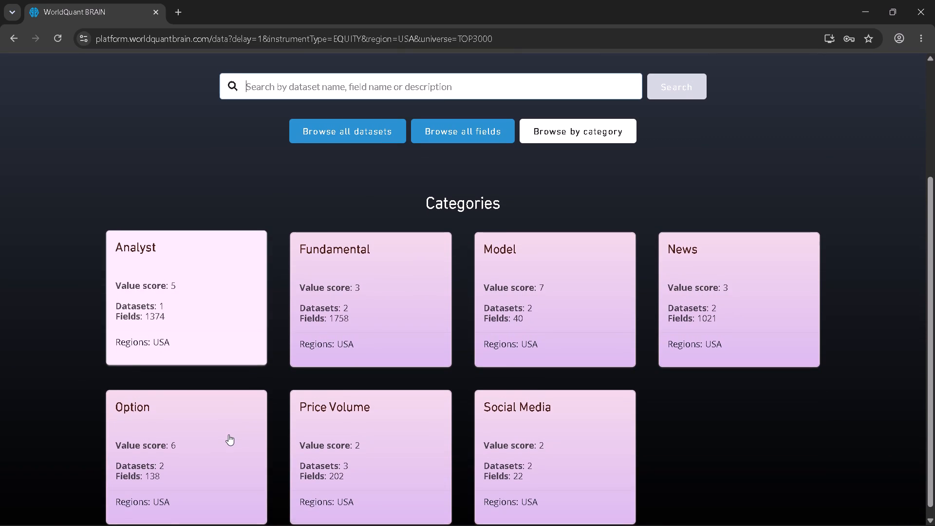
{"action": "scroll", "coordinate": [228, 434], "scroll_direction": "down", "scroll_amount": 1}
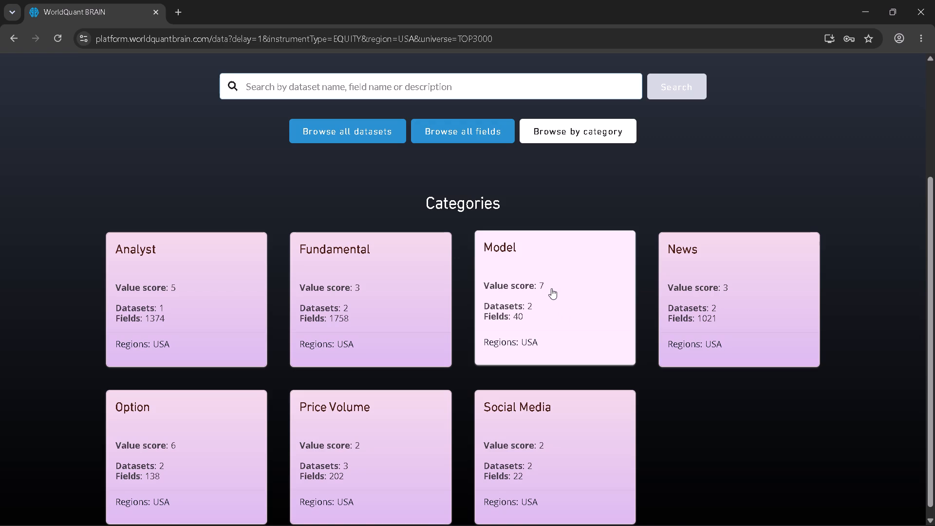
{"action": "left_click", "coordinate": [551, 288]}
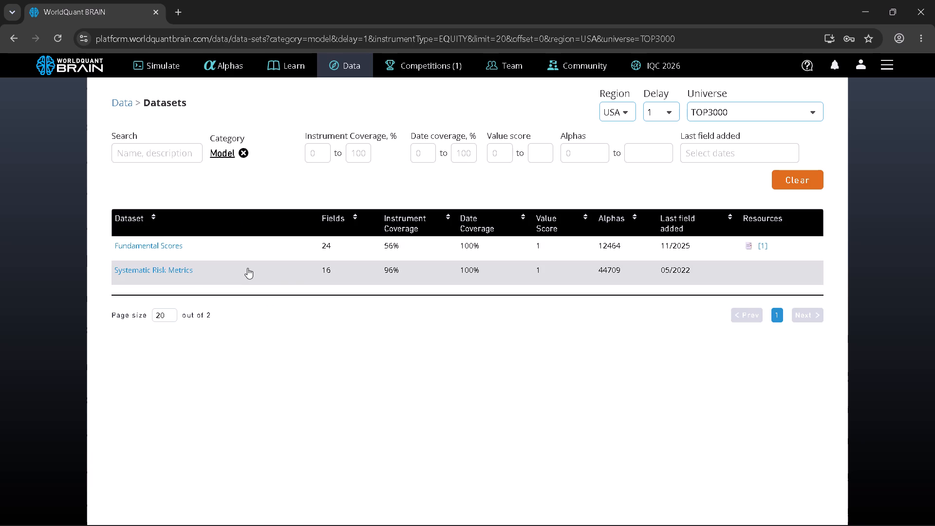
{"action": "left_click", "coordinate": [163, 242]}
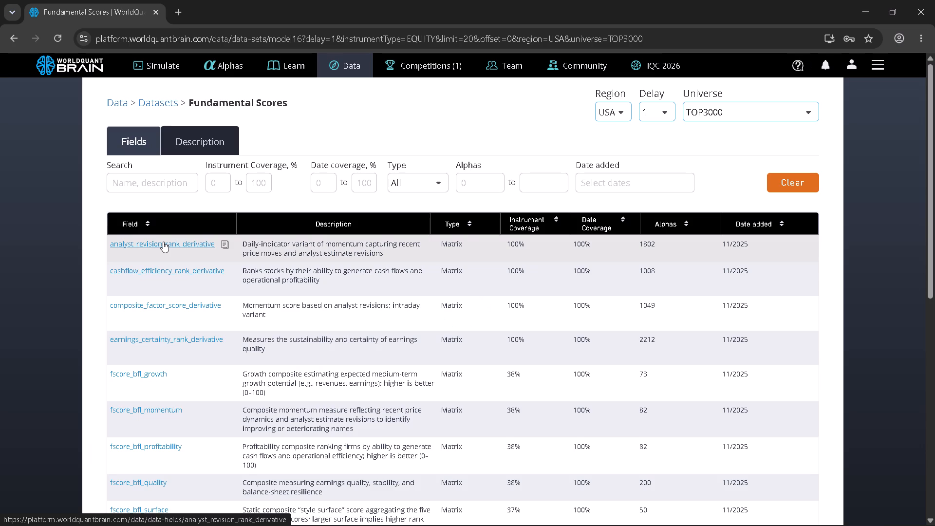
View the earnings_certainty_rank_derivative field's details, then go back to the Fundamental Scores dataset via Valuation Models and copy that field's name.
{"action": "left_click", "coordinate": [200, 338]}
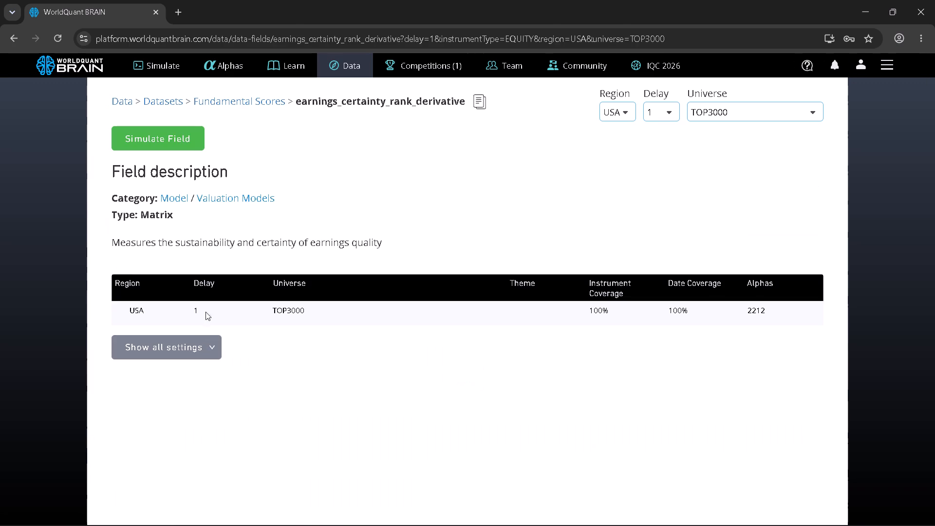
{"action": "left_click", "coordinate": [229, 199]}
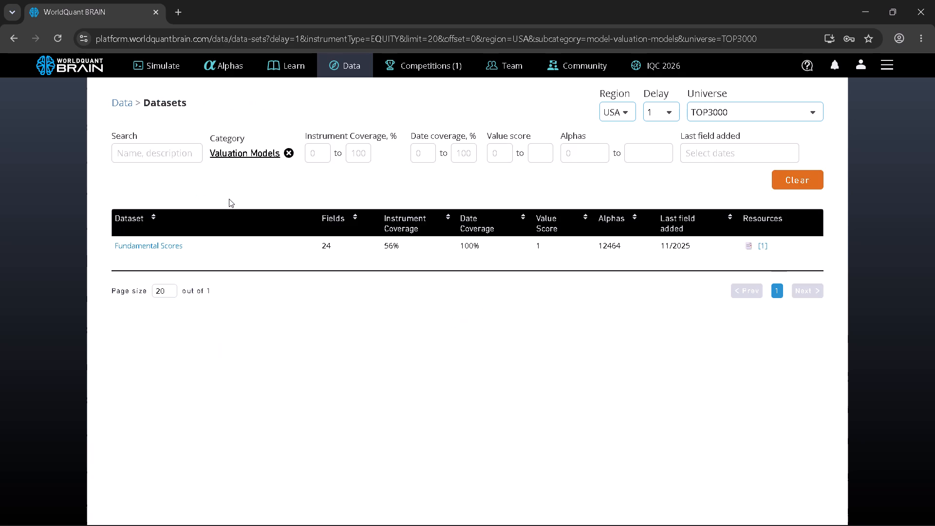
{"action": "left_click", "coordinate": [169, 244]}
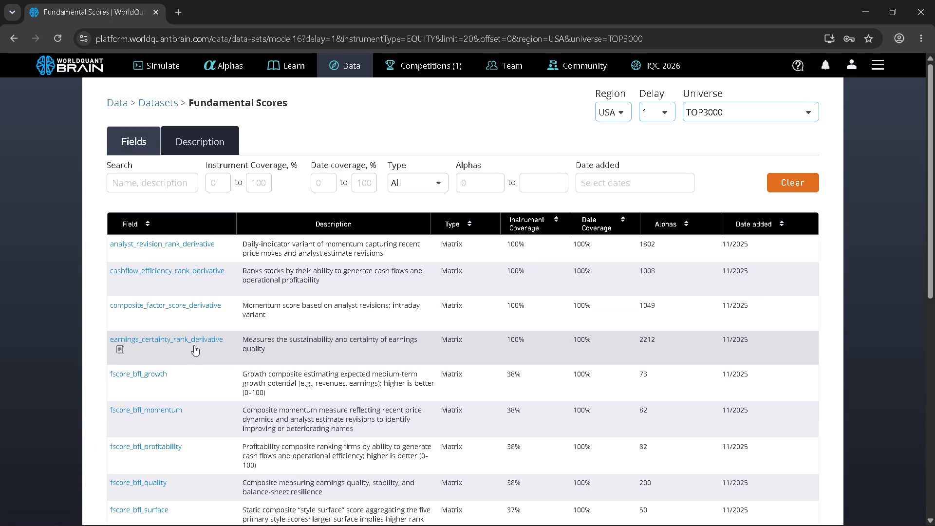
{"action": "scroll", "coordinate": [194, 345], "scroll_direction": "down", "scroll_amount": 1}
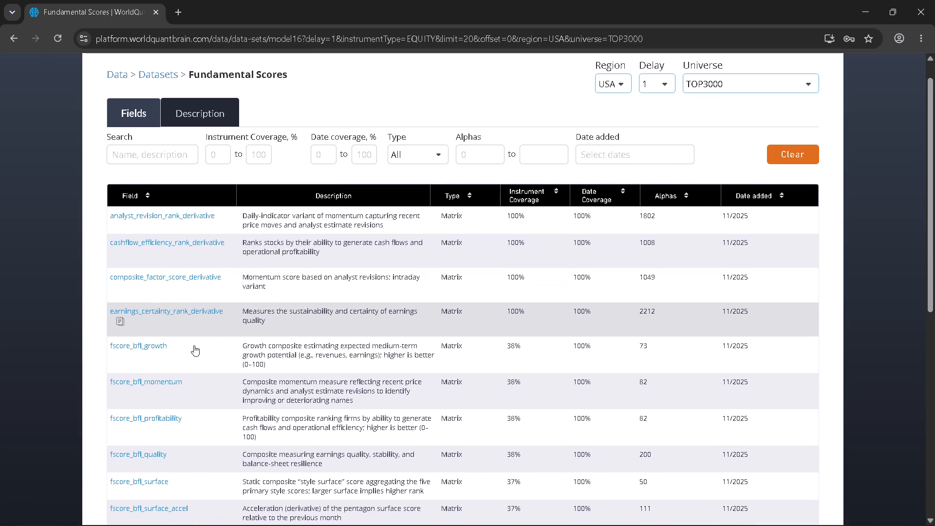
{"action": "scroll", "coordinate": [194, 345], "scroll_direction": "down", "scroll_amount": 2}
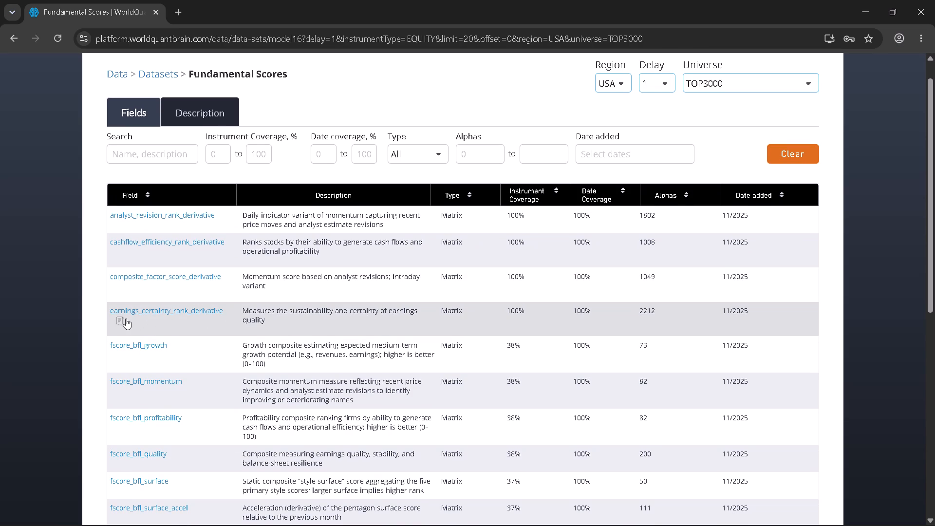
{"action": "left_click", "coordinate": [124, 319]}
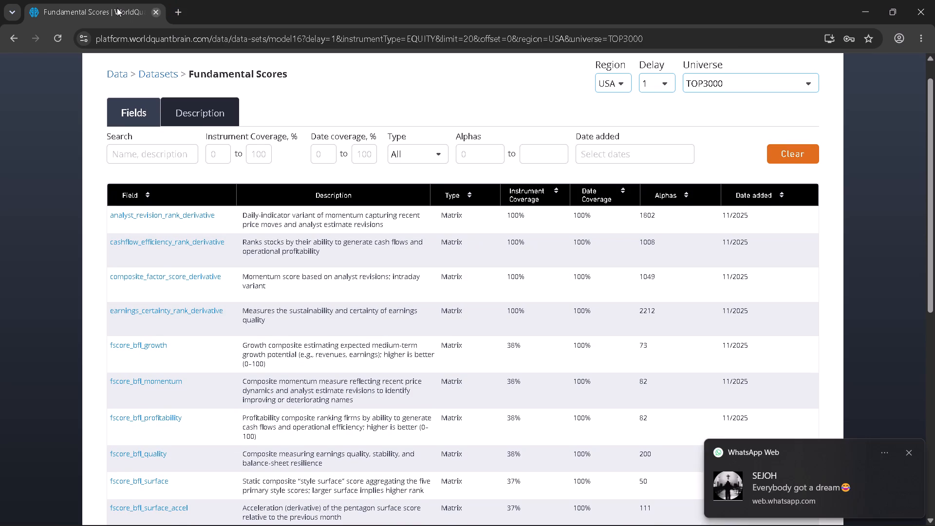
Return to the simulation workspace, replace all of Simulation 2's code with the copied earnings_certainty_rank_derivative field, and run the simulation.
{"action": "scroll", "coordinate": [261, 162], "scroll_direction": "up", "scroll_amount": 8}
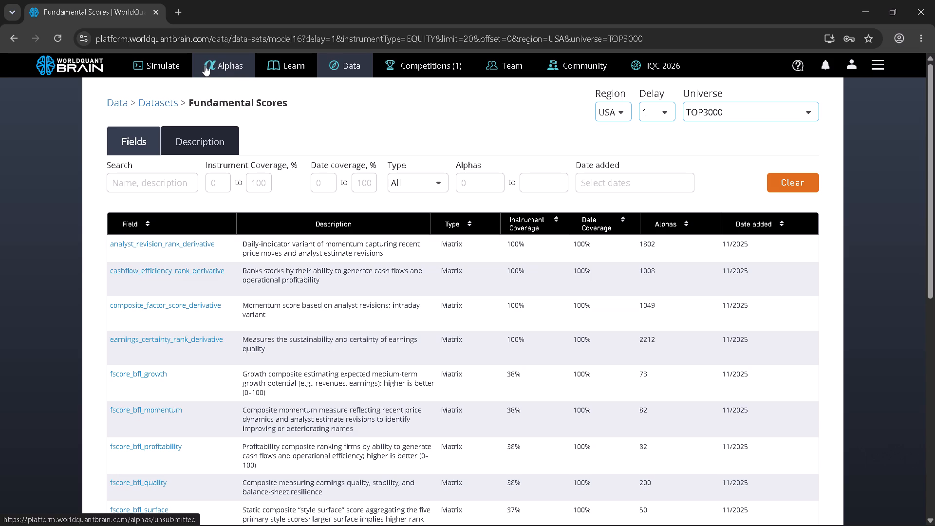
{"action": "left_click", "coordinate": [172, 63]}
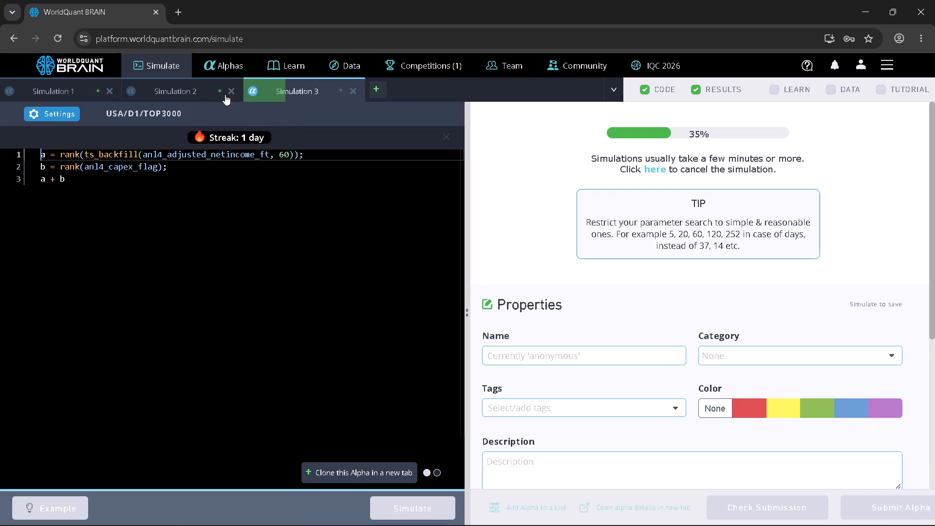
{"action": "left_click", "coordinate": [197, 91]}
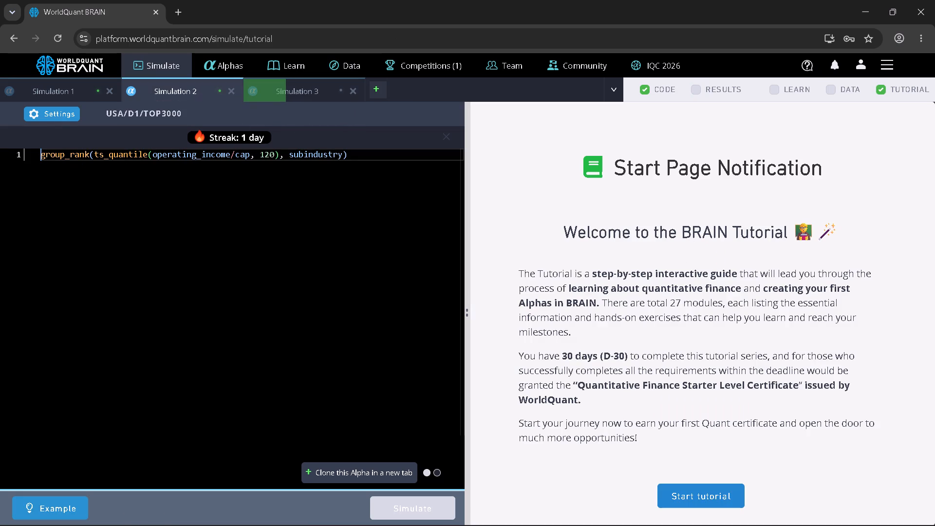
{"action": "left_click", "coordinate": [252, 203]}
{"action": "key", "text": "ctrl+a"}
{"action": "key", "text": "ctrl+v"}
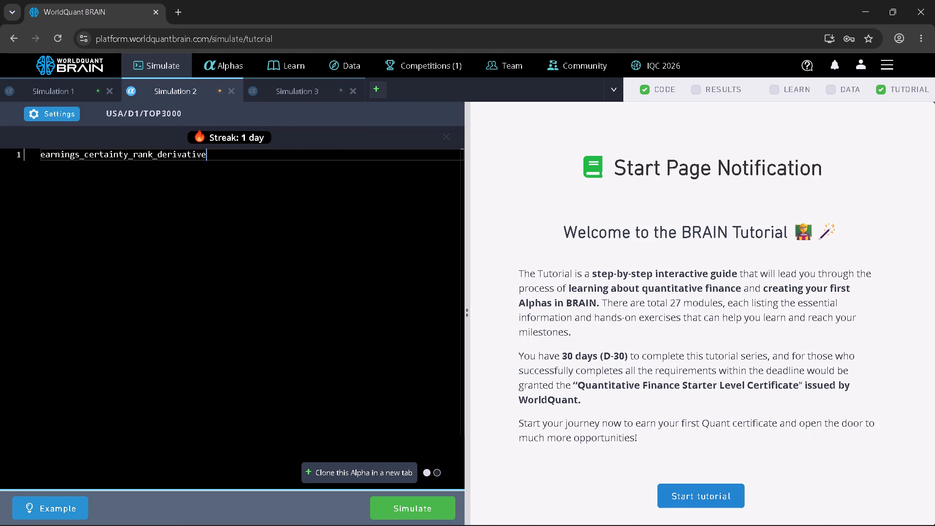
{"action": "left_click", "coordinate": [431, 515]}
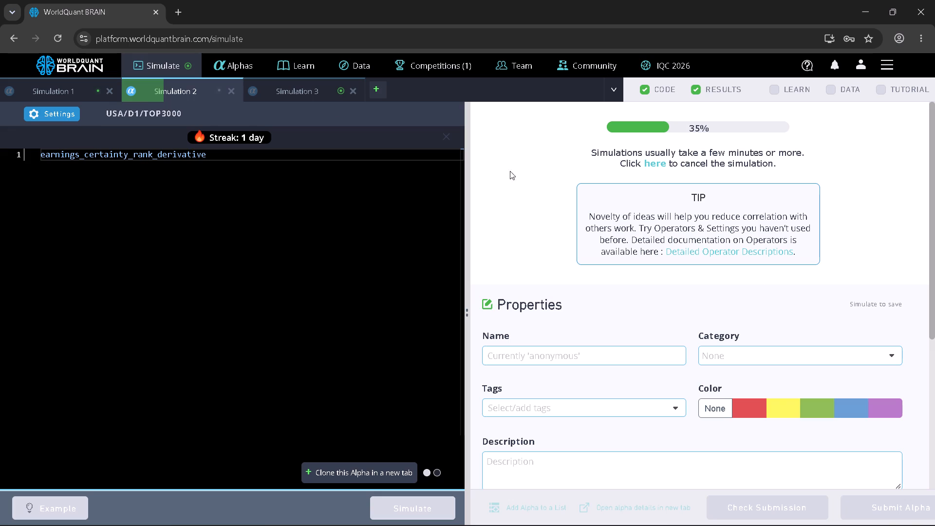
Show the test period in Simulation 3's results and capture a screenshot of its code and PnL chart.
{"action": "left_click", "coordinate": [314, 91]}
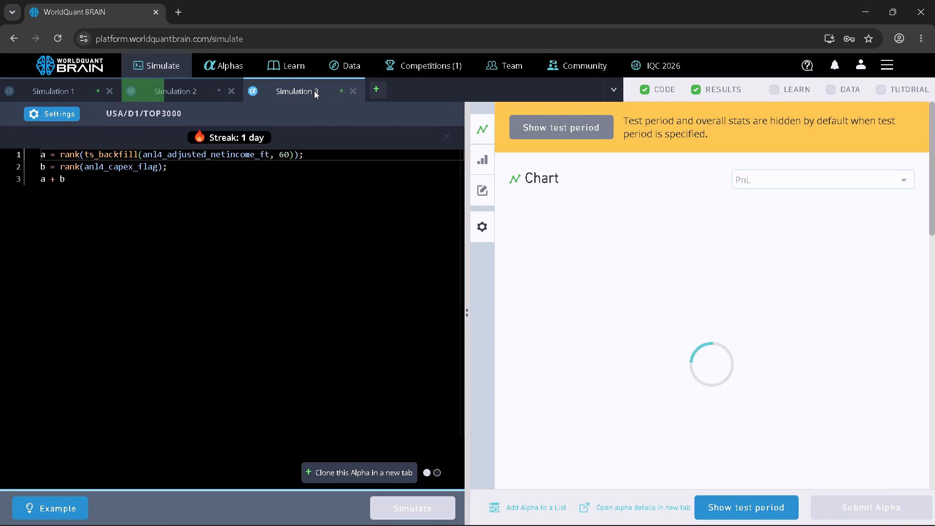
{"action": "left_click", "coordinate": [763, 507]}
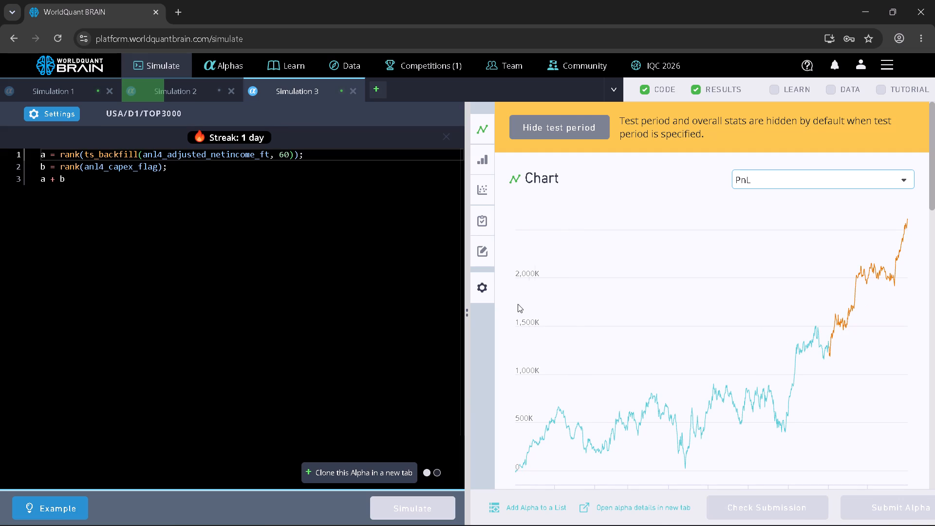
{"action": "key", "text": "Print"}
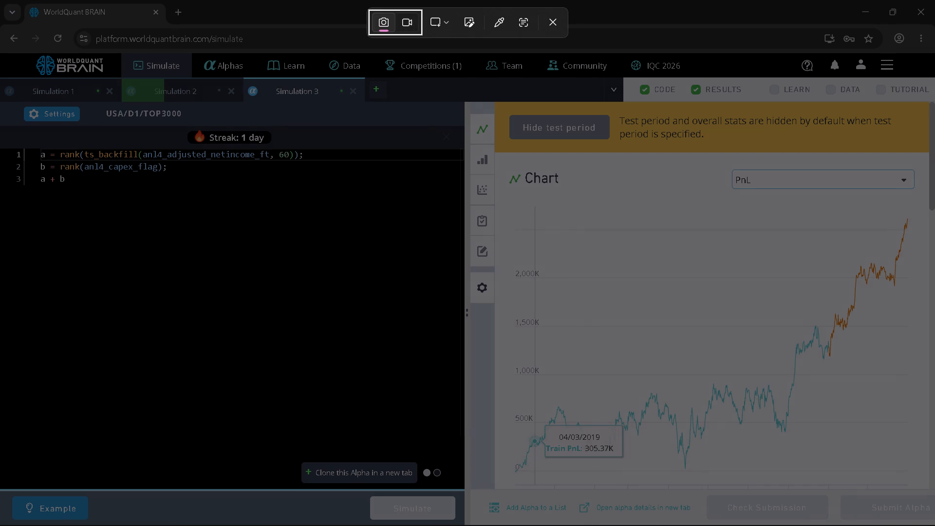
{"action": "left_click_drag", "start_coordinate": [0, 65], "coordinate": [568, 430]}
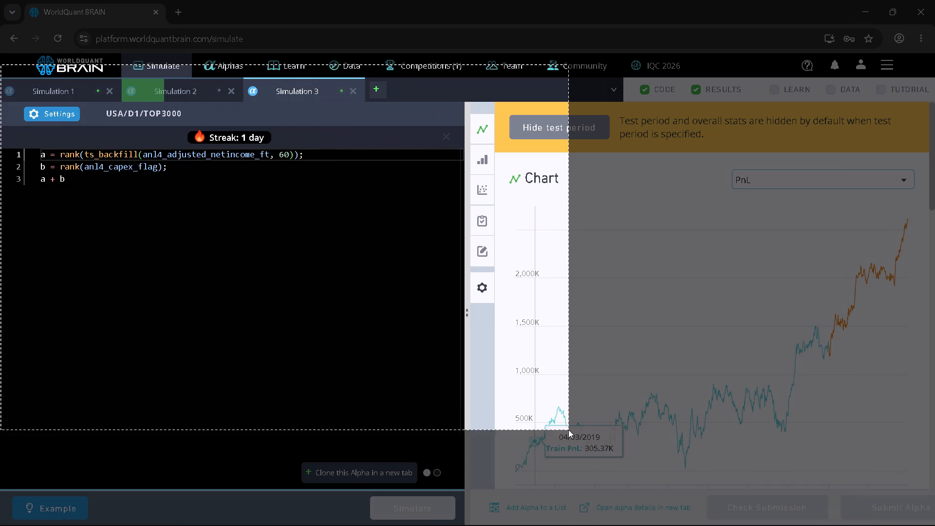
{"action": "left_click_drag", "start_coordinate": [568, 430], "coordinate": [934, 500]}
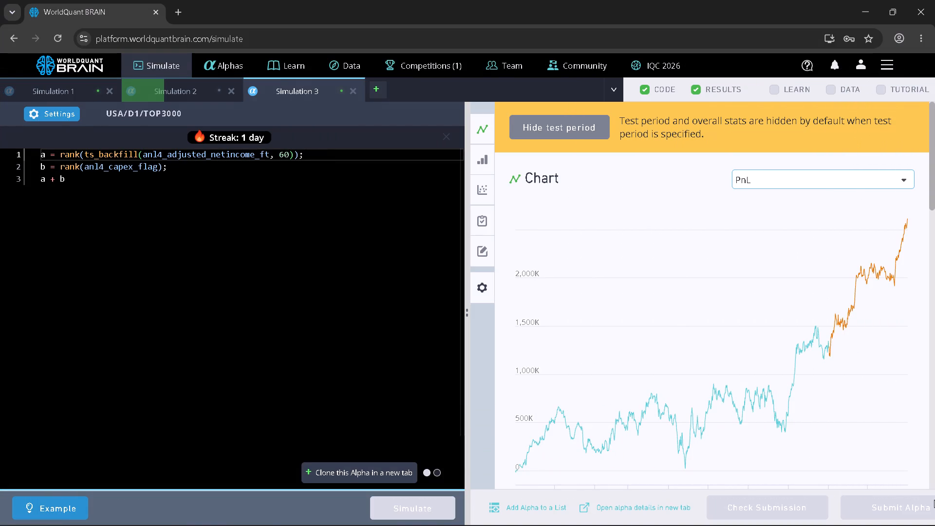
{"action": "scroll", "coordinate": [668, 367], "scroll_direction": "down", "scroll_amount": 7}
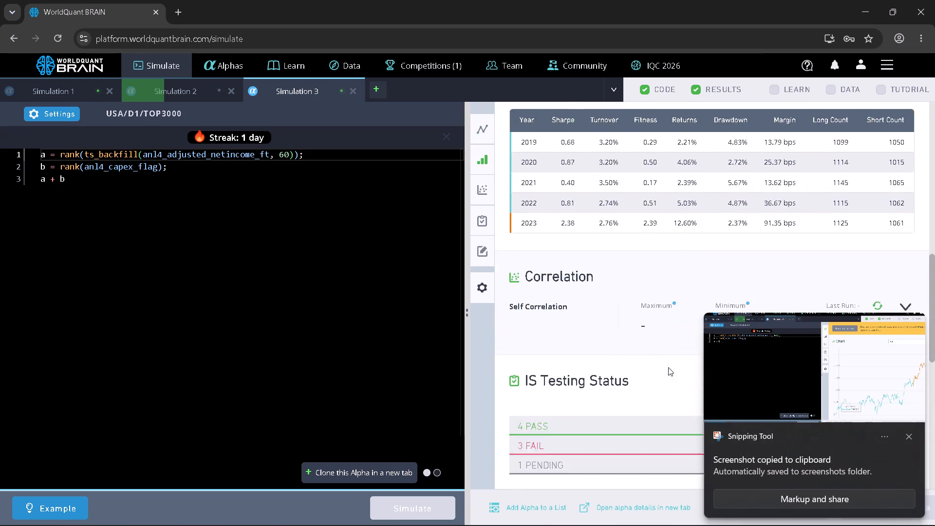
{"action": "scroll", "coordinate": [668, 367], "scroll_direction": "down", "scroll_amount": 3}
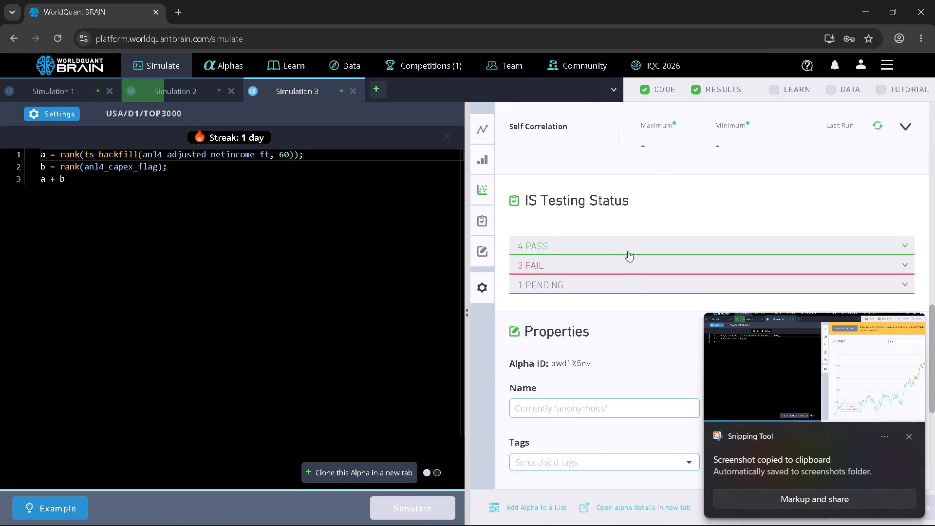
{"action": "left_click", "coordinate": [626, 259]}
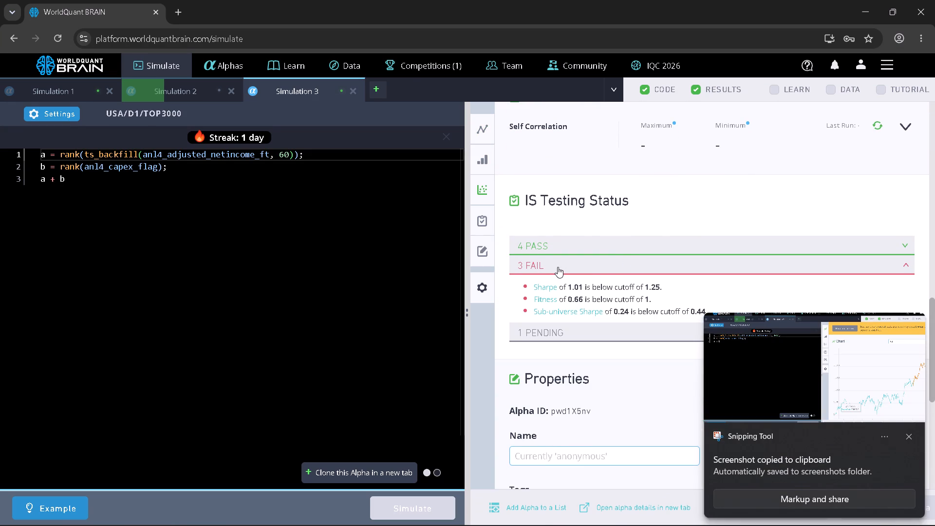
{"action": "scroll", "coordinate": [558, 267], "scroll_direction": "down", "scroll_amount": 1}
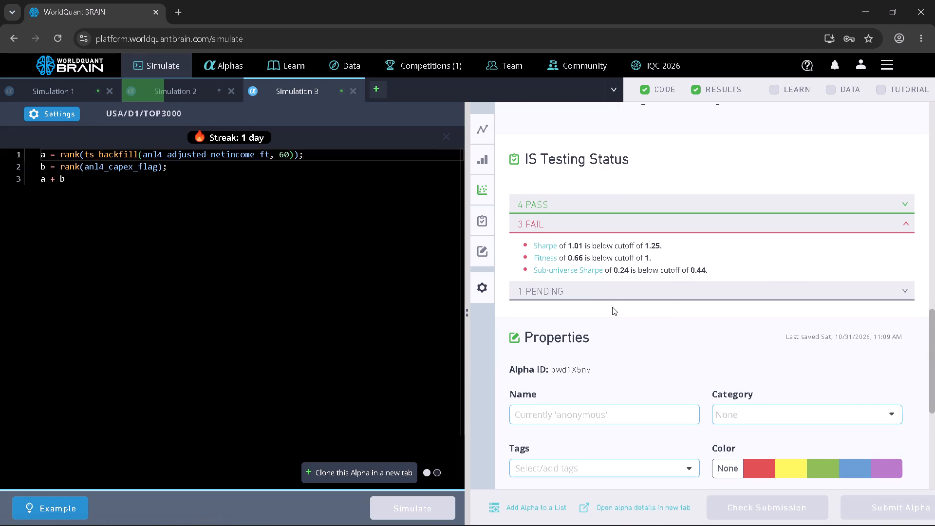
{"action": "key", "text": "Print"}
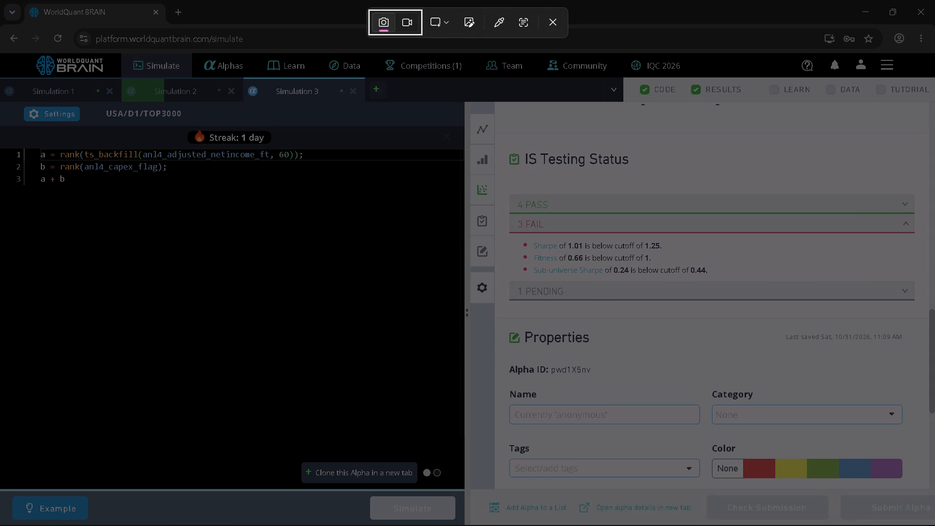
{"action": "left_click_drag", "start_coordinate": [0, 114], "coordinate": [829, 460]}
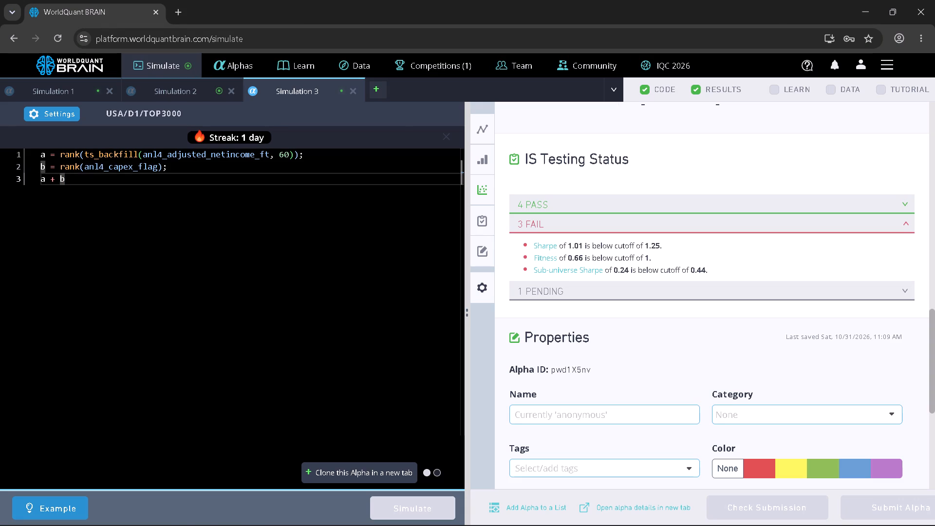
{"action": "key", "text": "ctrl+a"}
{"action": "key", "text": "ctrl+v"}
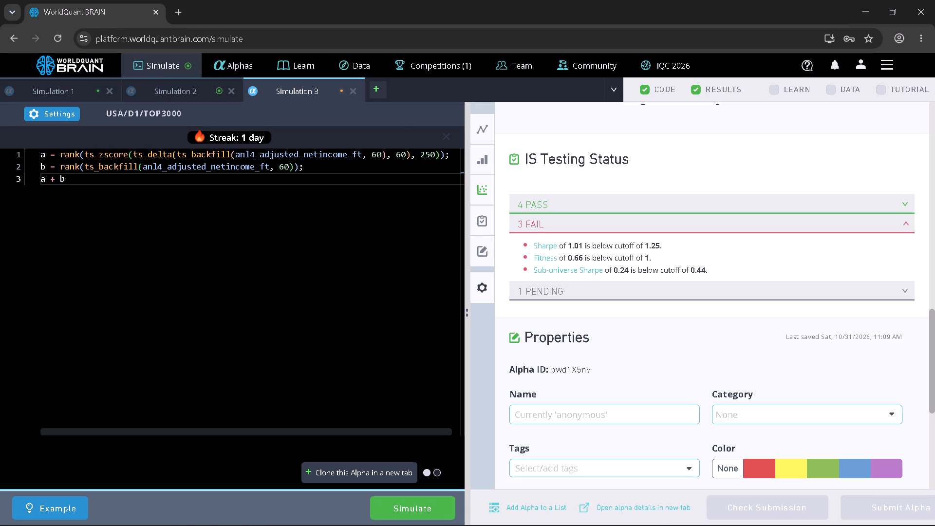
{"action": "left_click", "coordinate": [417, 510]}
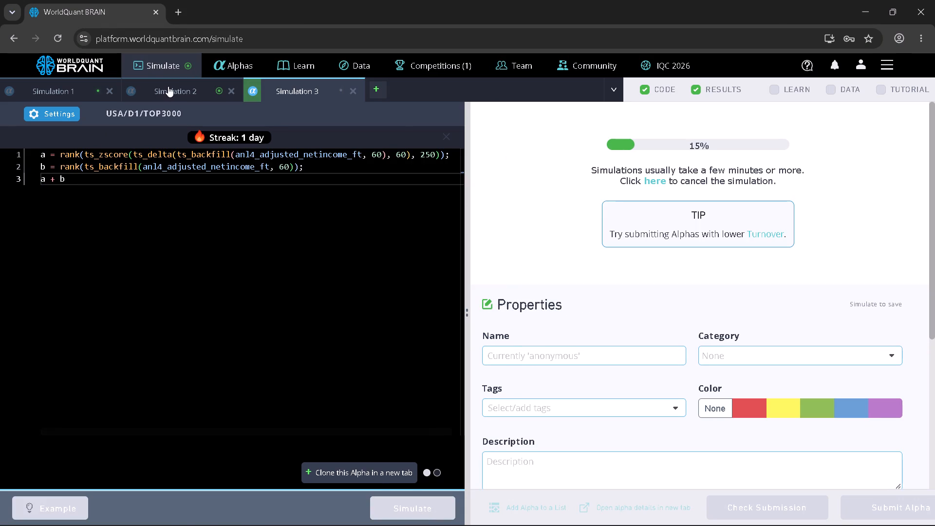
Wrap Simulation 2's field in a 60-day backfill, giving ts_backfill(earnings_certainty_rank_derivative, 60), and run the simulation.
{"action": "left_click", "coordinate": [168, 86]}
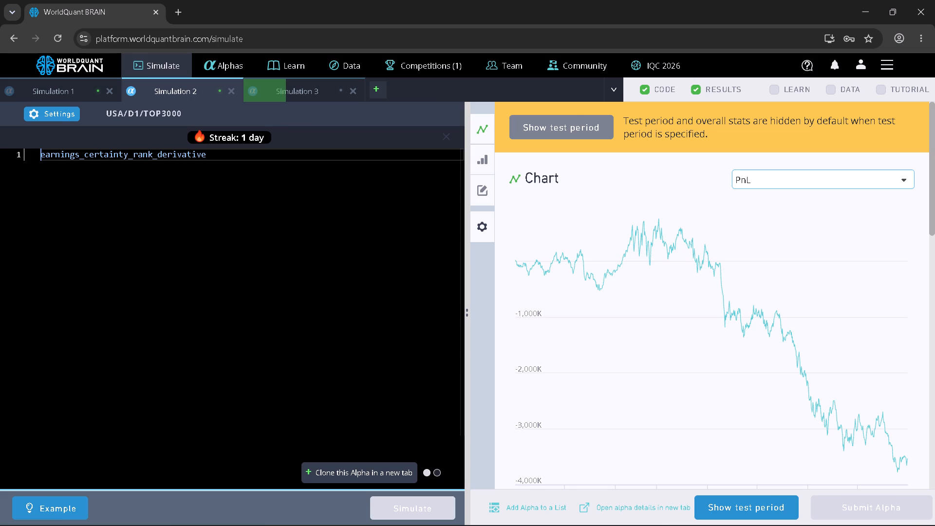
{"action": "type", "text": "ts"}
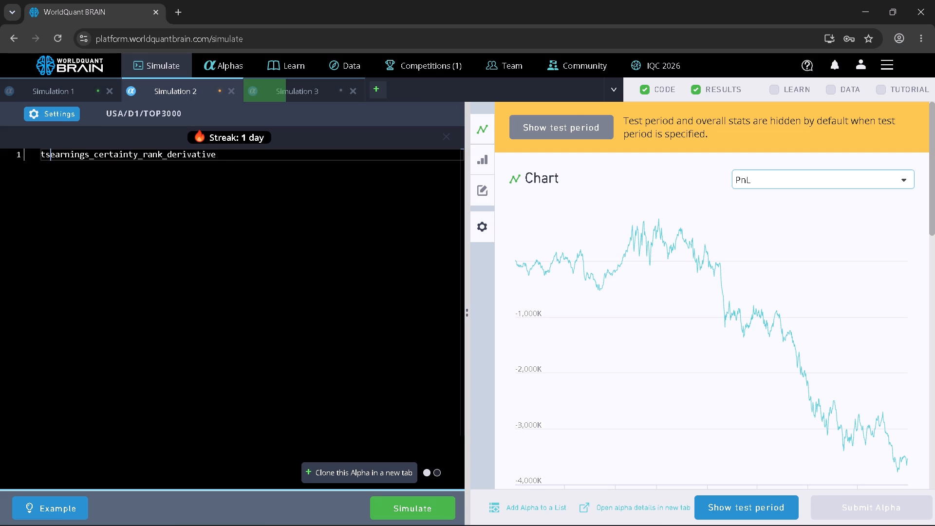
{"action": "key", "text": "shift+underscore"}
{"action": "type", "text": "backfill"}
{"action": "key", "text": "shift+parenleft"}
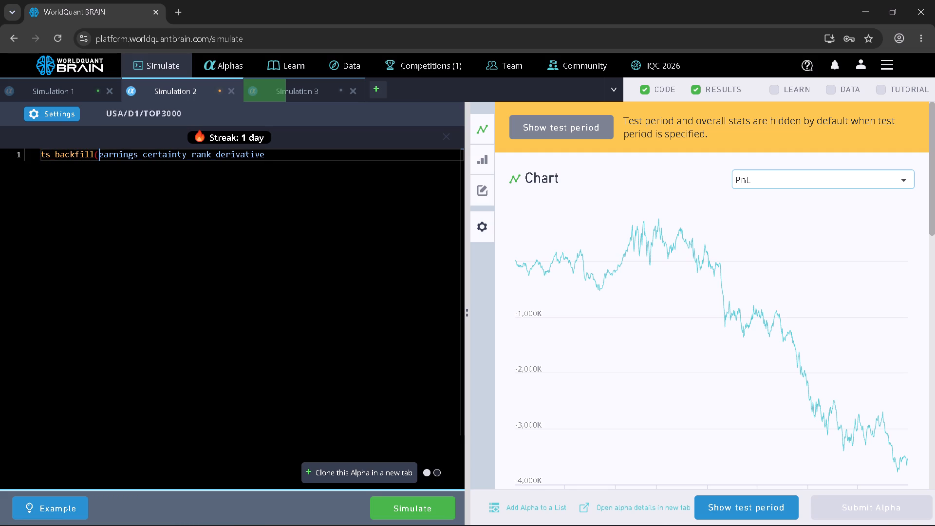
{"action": "left_click", "coordinate": [283, 160]}
{"action": "key", "text": "comma"}
{"action": "key", "text": "space"}
{"action": "type", "text": "60"}
{"action": "key", "text": "shift+parenright"}
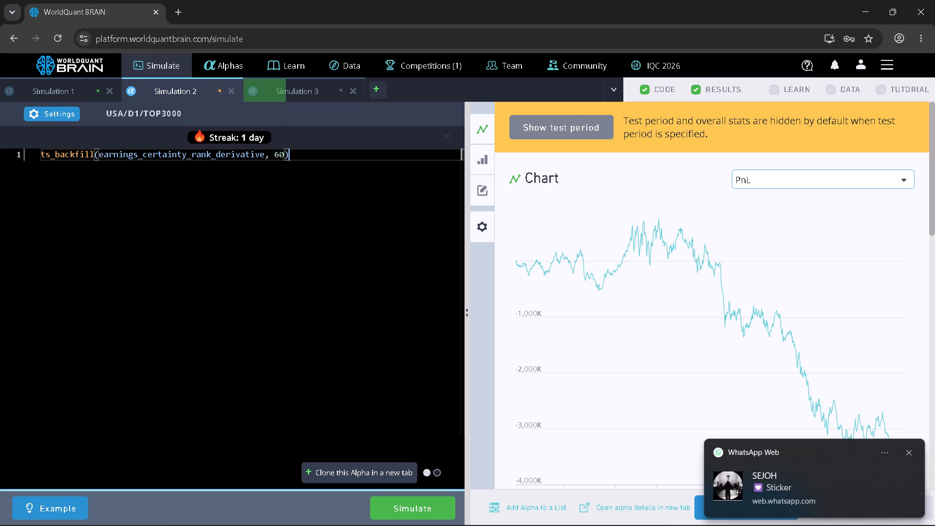
{"action": "left_click", "coordinate": [436, 496]}
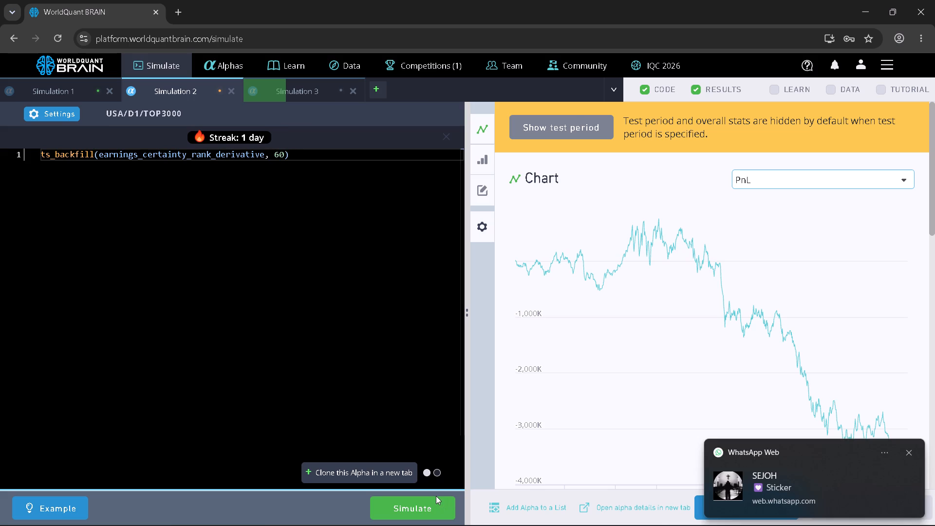
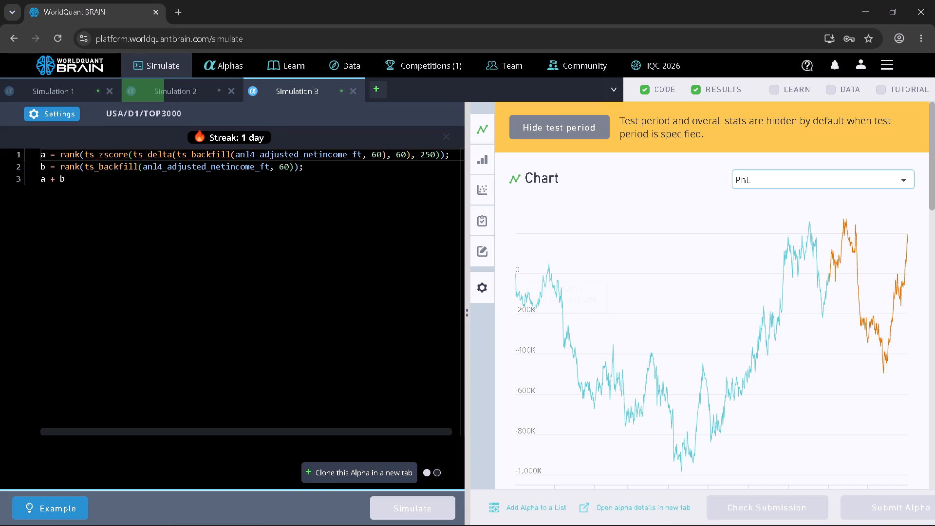
Review Simulation 1's results, including the PnL chart, yearly aggregate data, correlation and properties.
{"action": "left_click", "coordinate": [89, 86]}
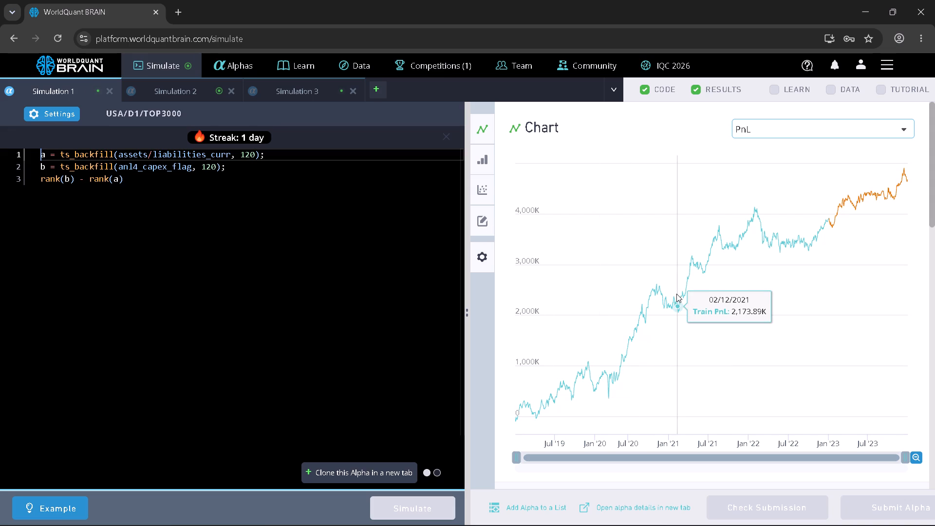
{"action": "scroll", "coordinate": [676, 294], "scroll_direction": "down", "scroll_amount": 6}
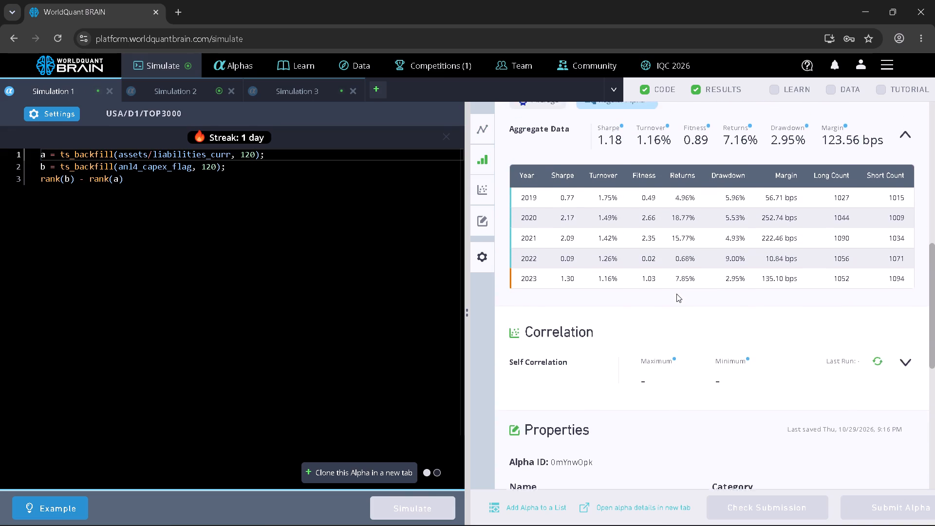
{"action": "scroll", "coordinate": [676, 294], "scroll_direction": "down", "scroll_amount": 3}
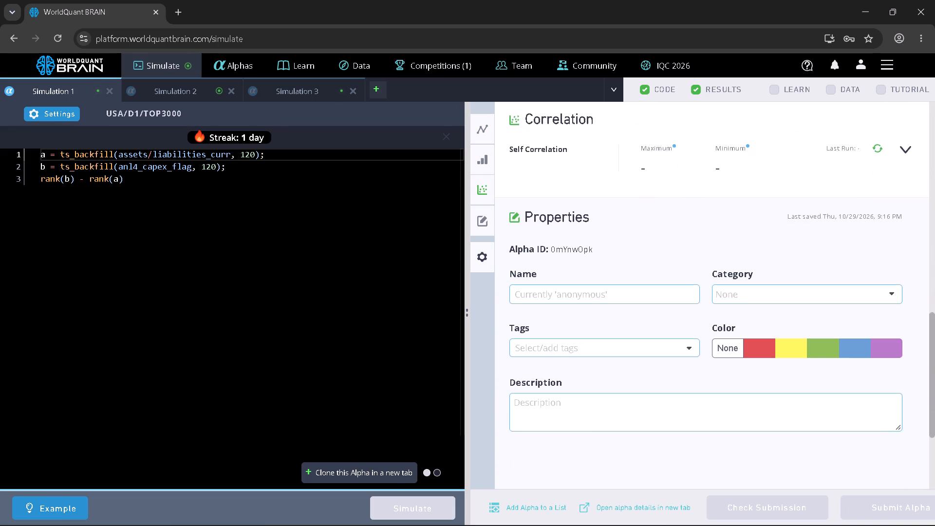
{"action": "scroll", "coordinate": [676, 294], "scroll_direction": "down", "scroll_amount": 1}
Add a blank line after rank(b) - rank(a) in Simulation 1's code and run the simulation again.
{"action": "left_click", "coordinate": [161, 188]}
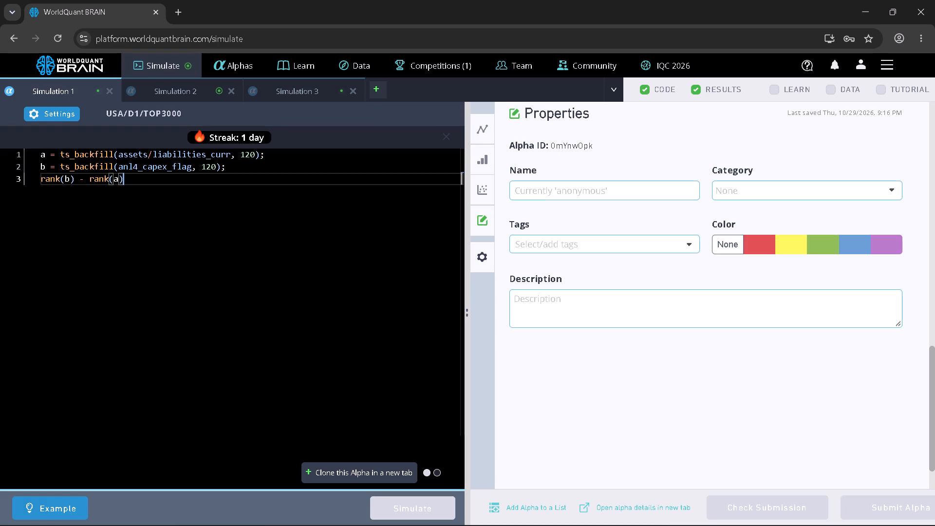
{"action": "key", "text": "Return"}
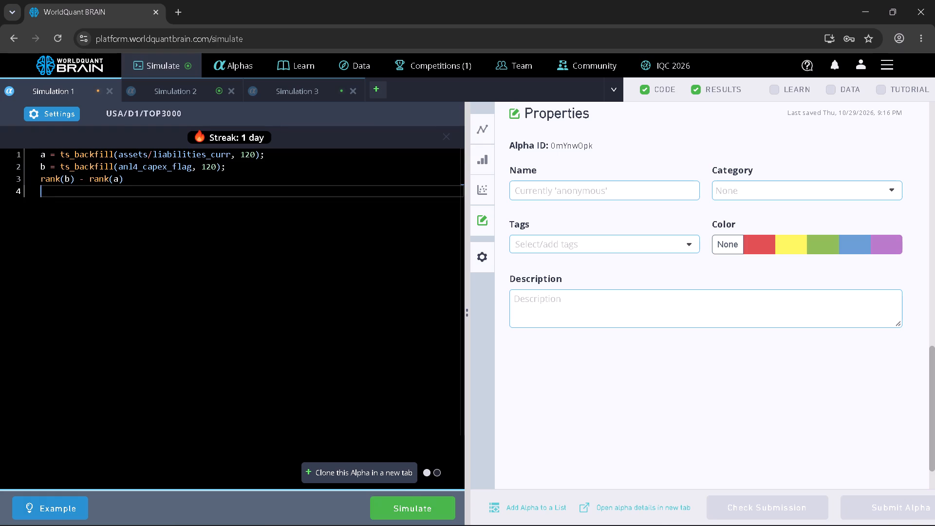
{"action": "left_click", "coordinate": [415, 500]}
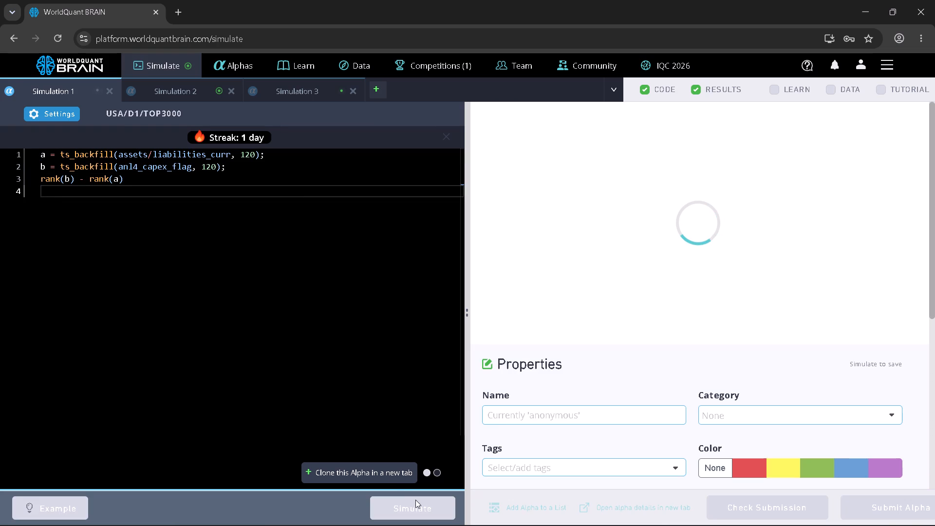
Negate Simulation 2's expression, giving -ts_backfill(earnings_certainty_rank_derivative, 60), and run the simulation.
{"action": "left_click", "coordinate": [190, 86]}
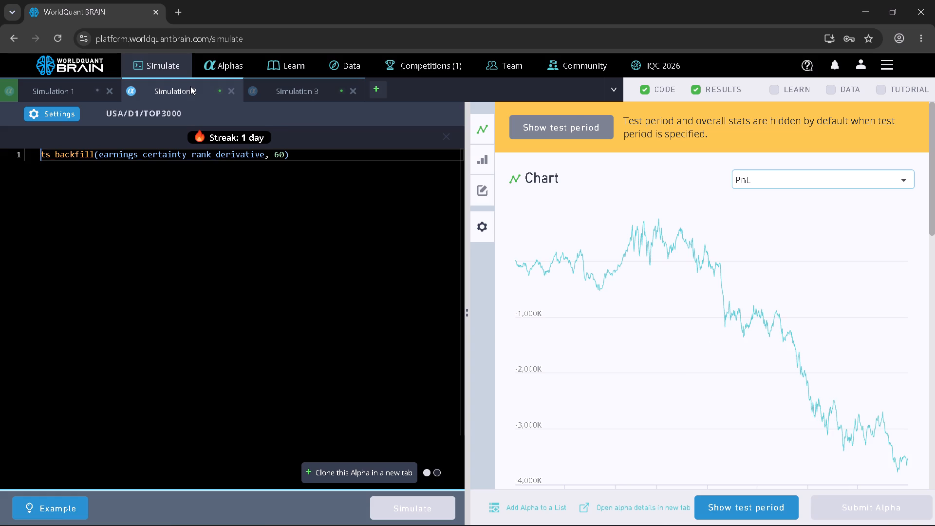
{"action": "key", "text": "minus"}
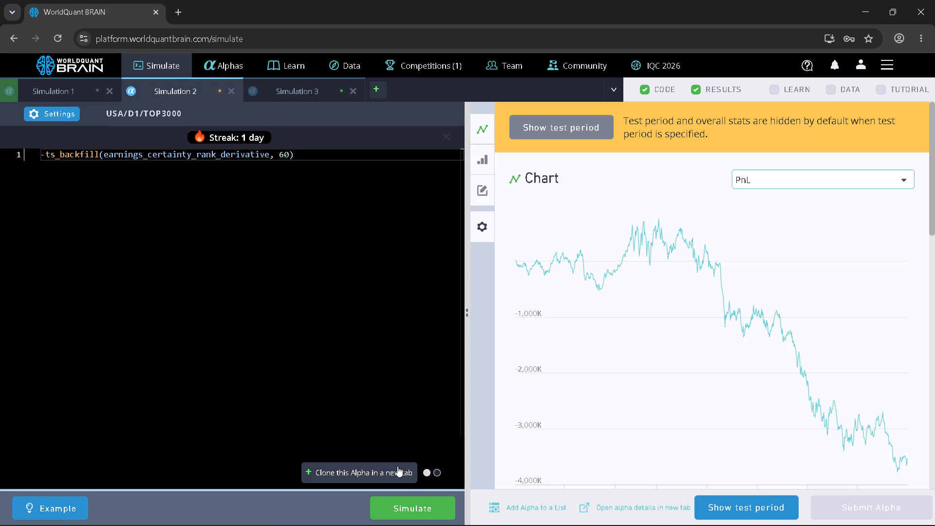
{"action": "left_click", "coordinate": [412, 500]}
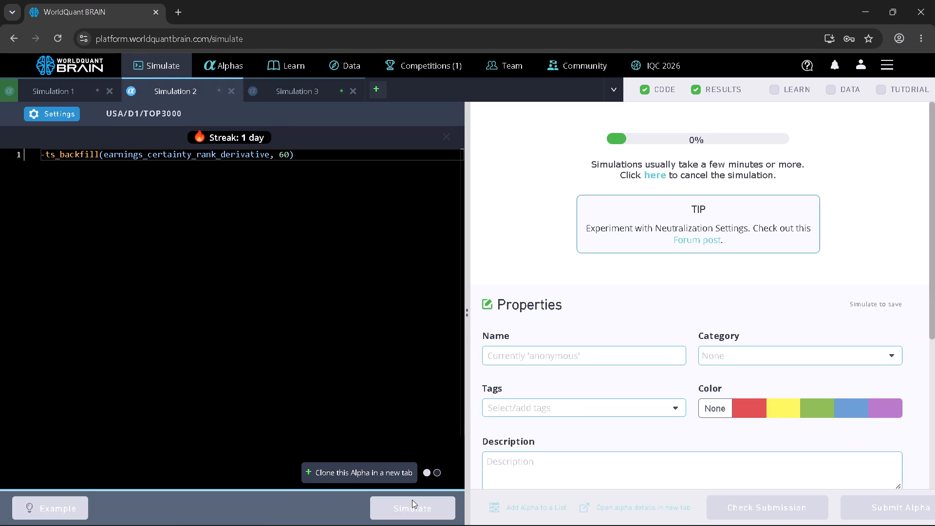
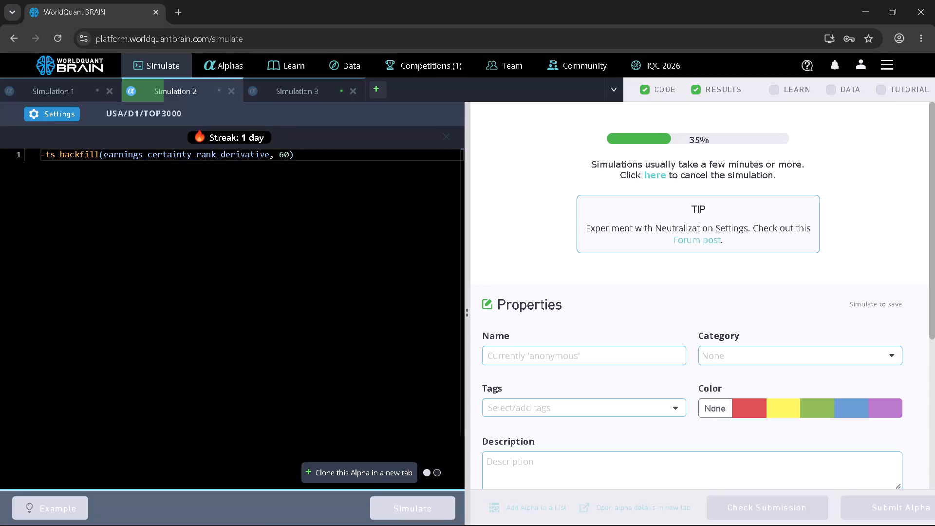
Examine Simulation 1's results, including the PnL chart, OS summary, yearly figures, correlation and properties.
{"action": "left_click", "coordinate": [51, 84]}
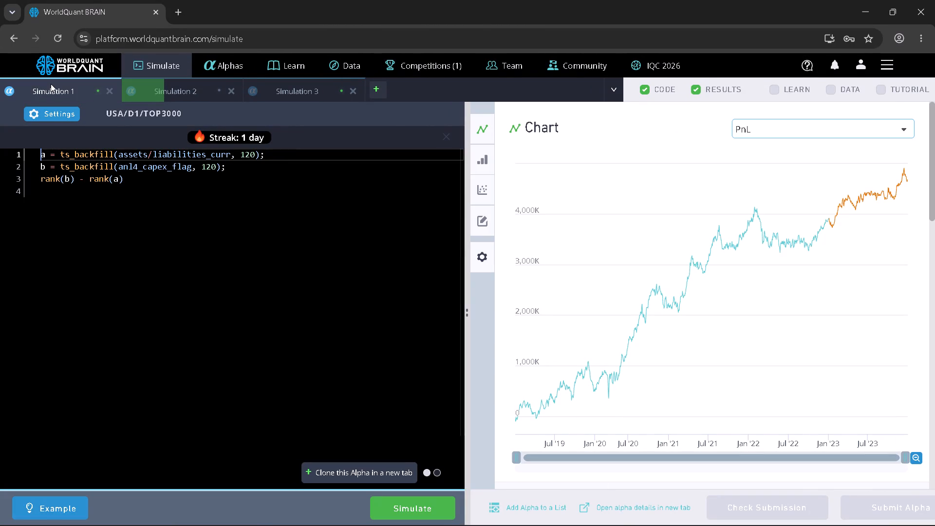
{"action": "scroll", "coordinate": [637, 277], "scroll_direction": "down", "scroll_amount": 2}
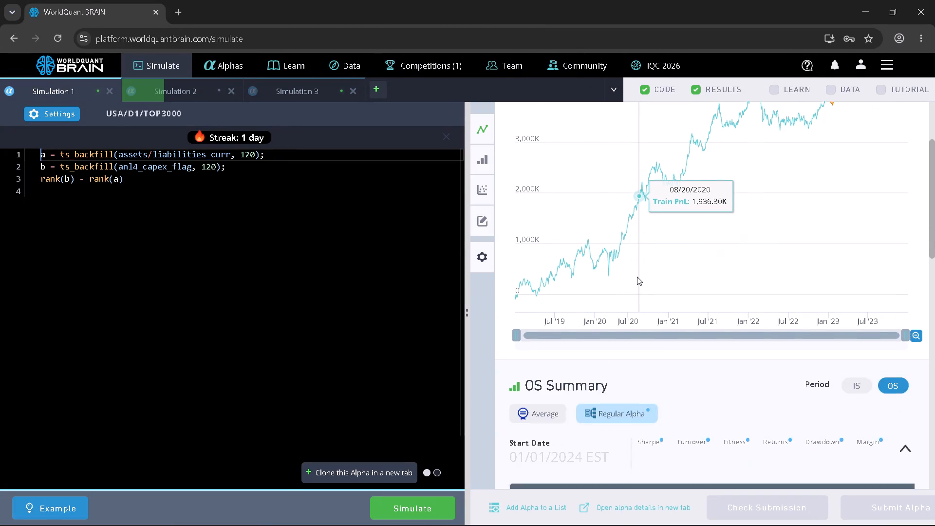
{"action": "scroll", "coordinate": [637, 277], "scroll_direction": "down", "scroll_amount": 5}
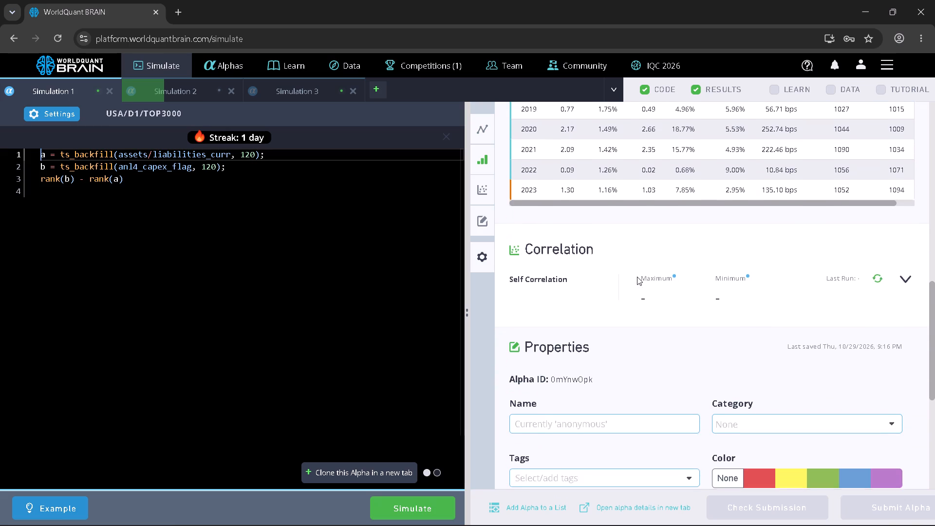
{"action": "scroll", "coordinate": [637, 277], "scroll_direction": "down", "scroll_amount": 3}
{"action": "scroll", "coordinate": [637, 277], "scroll_direction": "up", "scroll_amount": 5}
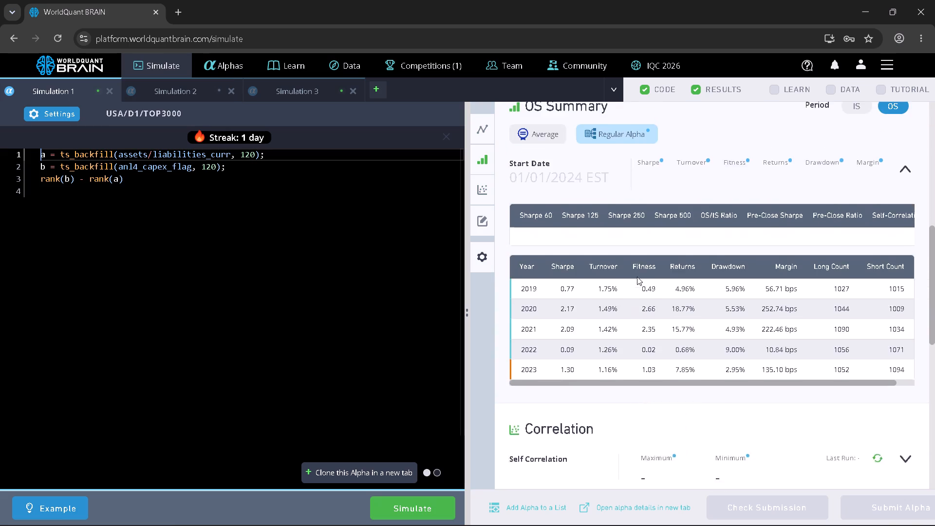
{"action": "scroll", "coordinate": [637, 277], "scroll_direction": "up", "scroll_amount": 4}
{"action": "scroll", "coordinate": [637, 277], "scroll_direction": "down", "scroll_amount": 2}
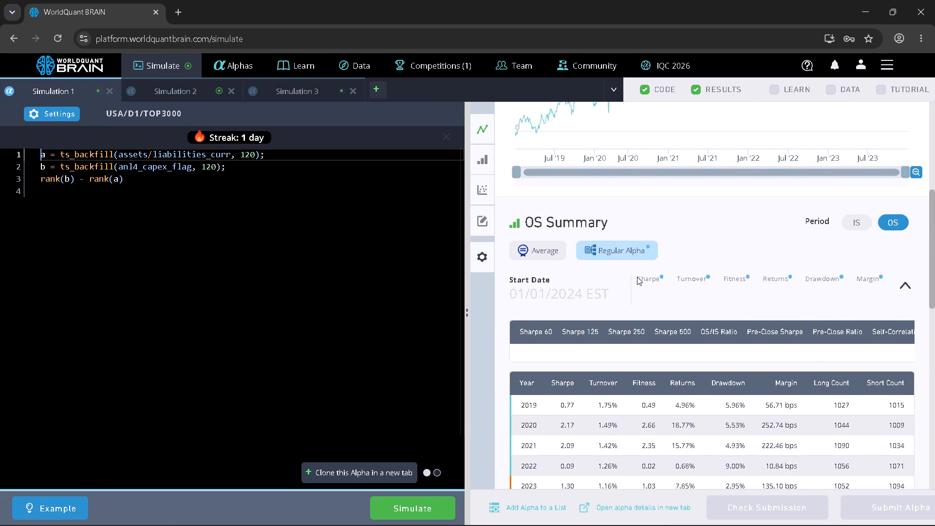
{"action": "scroll", "coordinate": [637, 277], "scroll_direction": "down", "scroll_amount": 6}
{"action": "scroll", "coordinate": [637, 277], "scroll_direction": "up", "scroll_amount": 2}
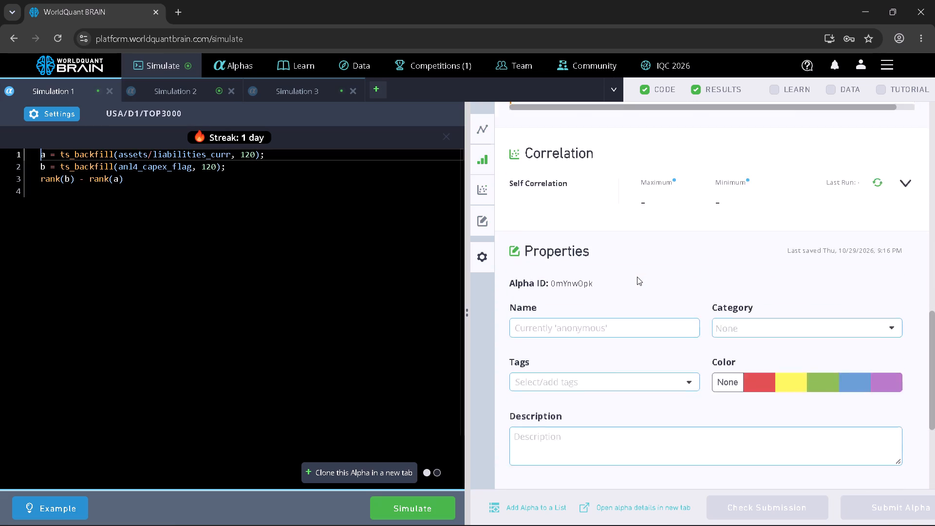
{"action": "scroll", "coordinate": [637, 277], "scroll_direction": "up", "scroll_amount": 3}
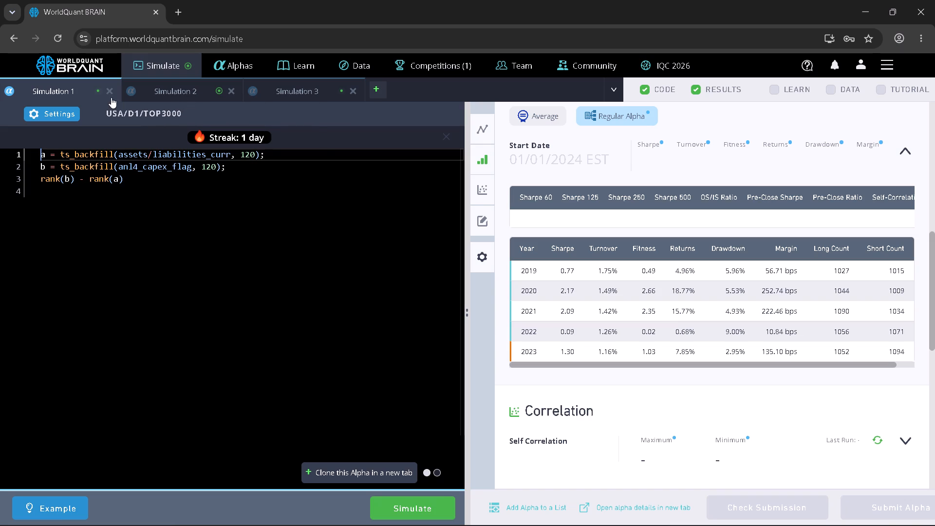
Set Simulation 1's test period to 0 years and run the simulation again.
{"action": "left_click", "coordinate": [67, 113]}
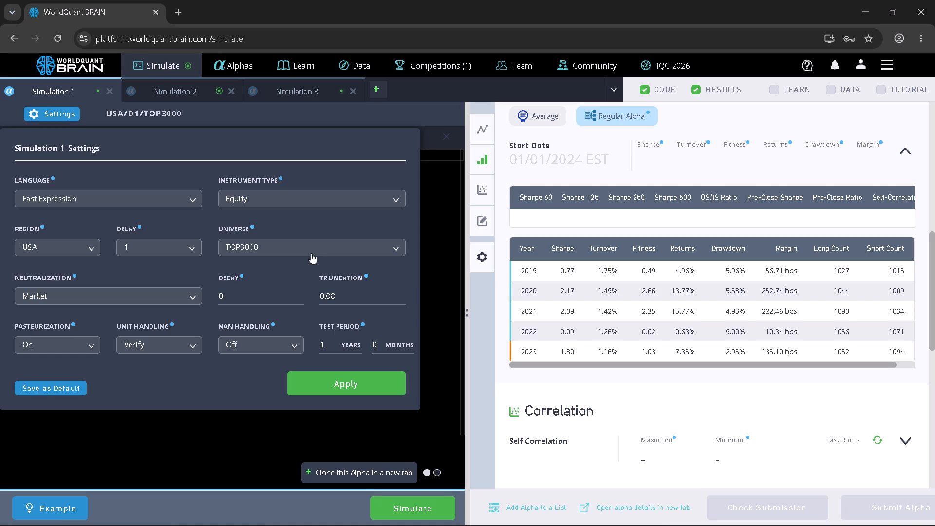
{"action": "left_click", "coordinate": [332, 342]}
{"action": "key", "text": "BackSpace"}
{"action": "key", "text": "o"}
{"action": "key", "text": "0"}
{"action": "left_click", "coordinate": [350, 377]}
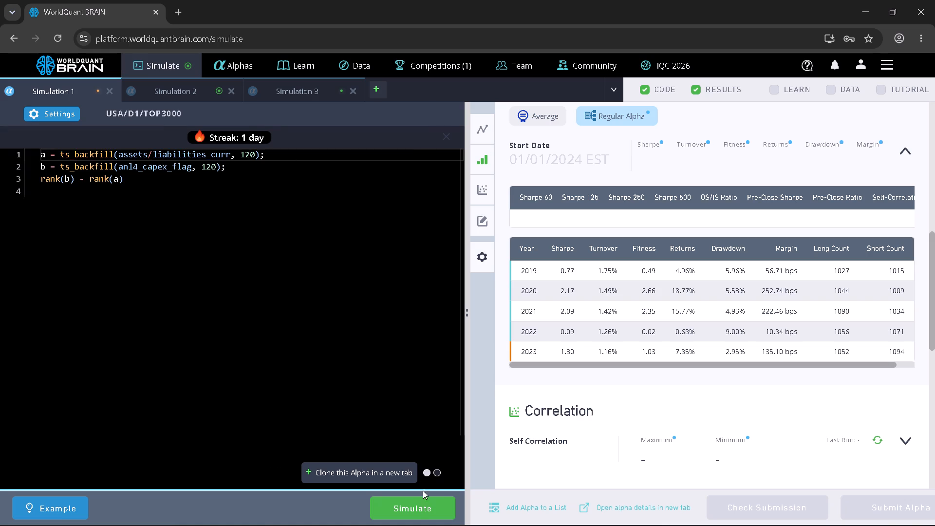
{"action": "left_click", "coordinate": [420, 506]}
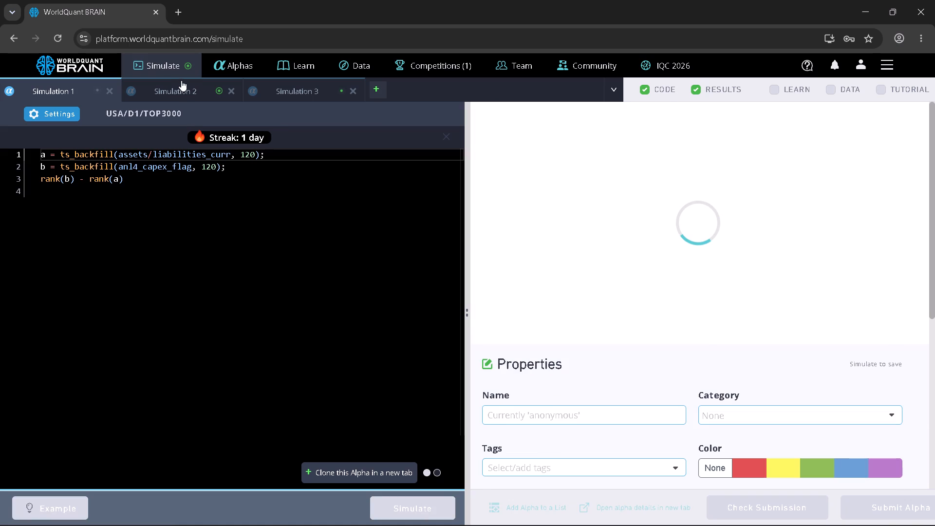
Reveal Simulation 2's test period and review its chart, IS summary, correlation and failed IS tests.
{"action": "left_click", "coordinate": [188, 86]}
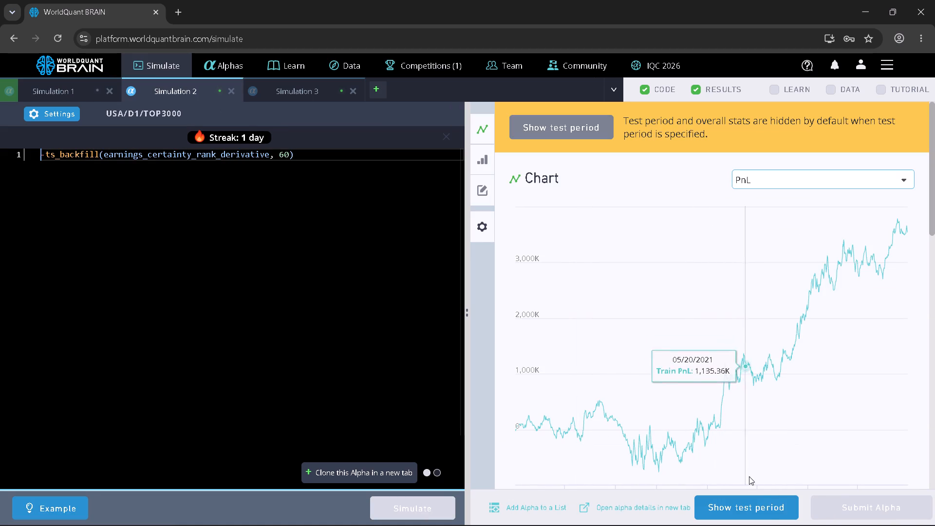
{"action": "left_click", "coordinate": [765, 509]}
{"action": "scroll", "coordinate": [744, 403], "scroll_direction": "down", "scroll_amount": 4}
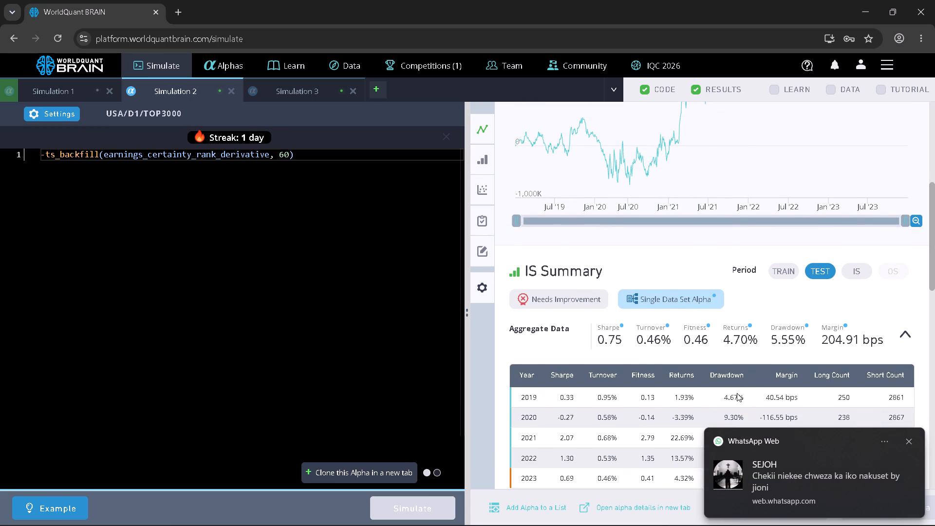
{"action": "scroll", "coordinate": [737, 393], "scroll_direction": "down", "scroll_amount": 5}
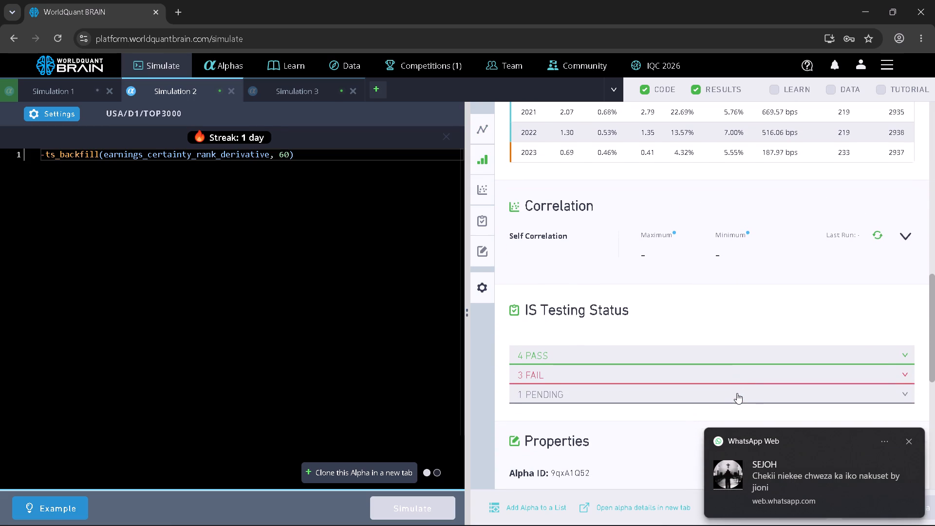
{"action": "left_click", "coordinate": [738, 375]}
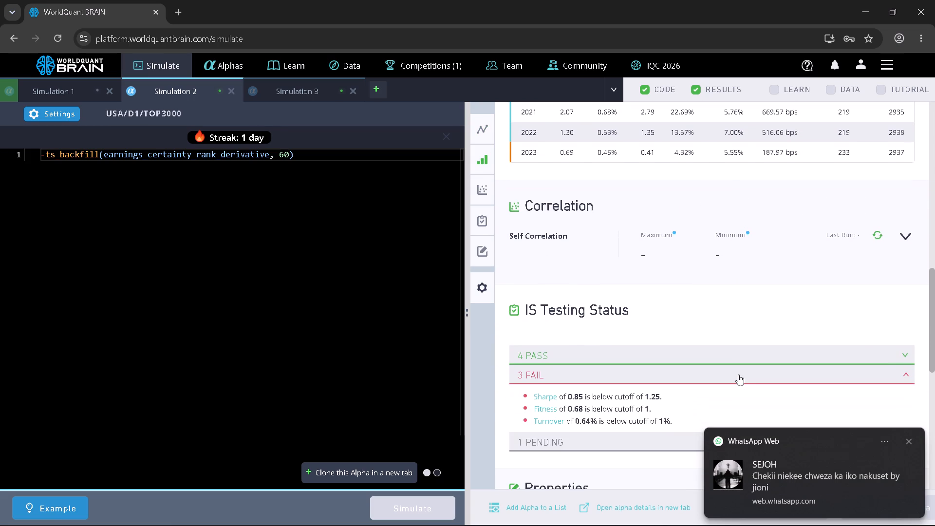
Apply Subindustry neutralization, decay 4 and truncation 0.08 in Simulation 2's settings.
{"action": "left_click", "coordinate": [65, 120]}
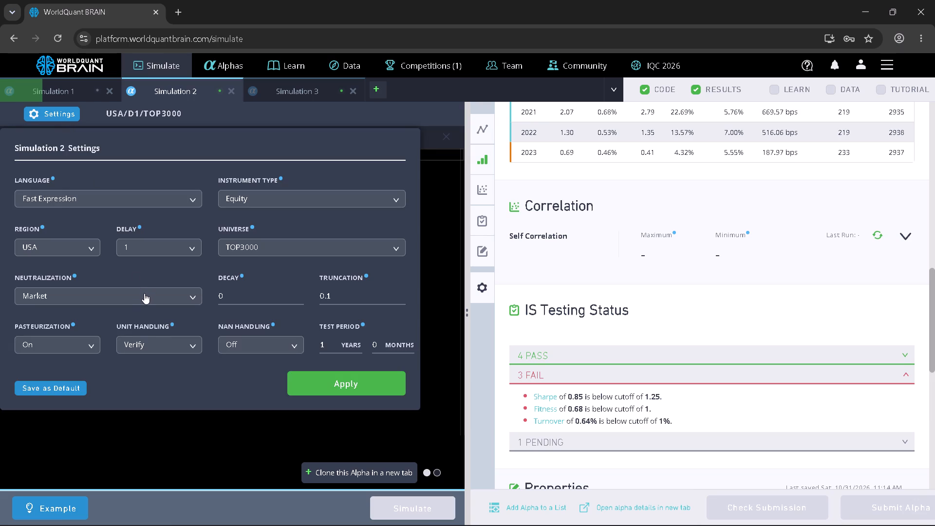
{"action": "left_click", "coordinate": [192, 297]}
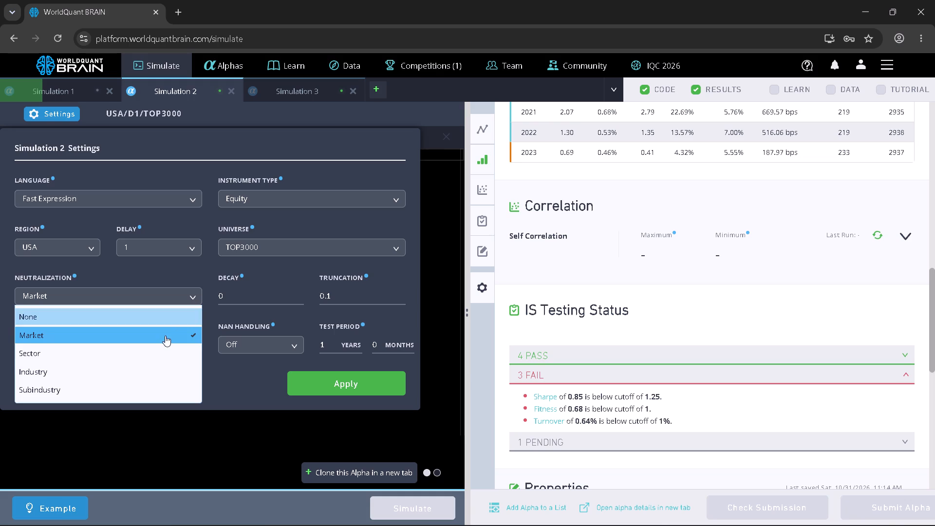
{"action": "left_click", "coordinate": [135, 389]}
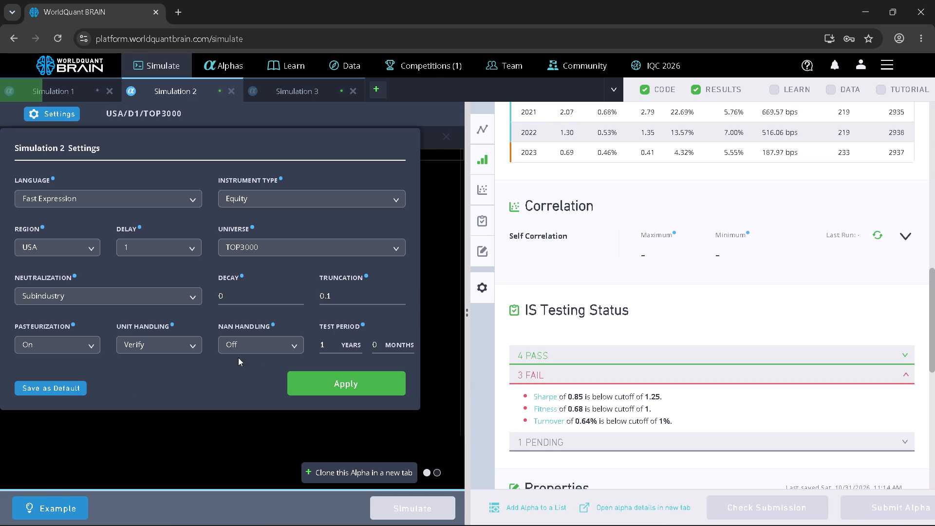
{"action": "left_click", "coordinate": [256, 293]}
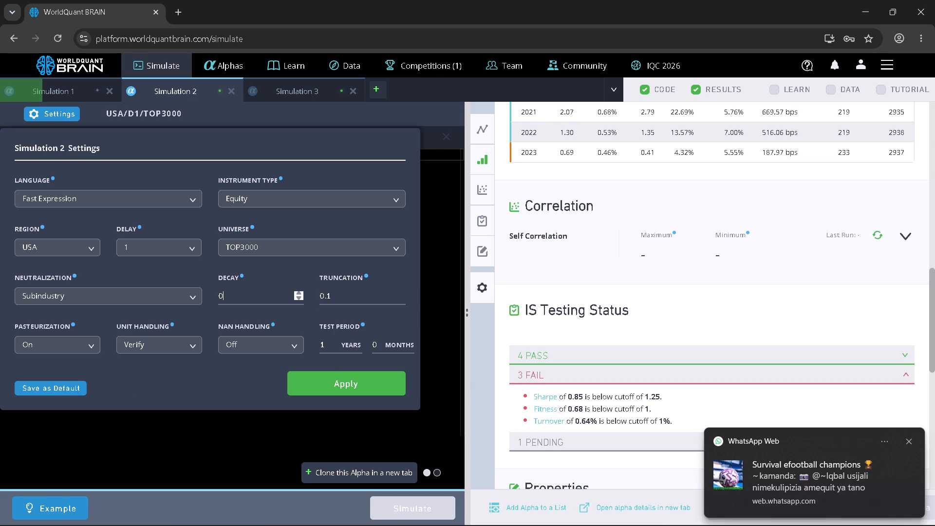
{"action": "key", "text": "BackSpace"}
{"action": "key", "text": "4"}
{"action": "double_click", "coordinate": [402, 296]}
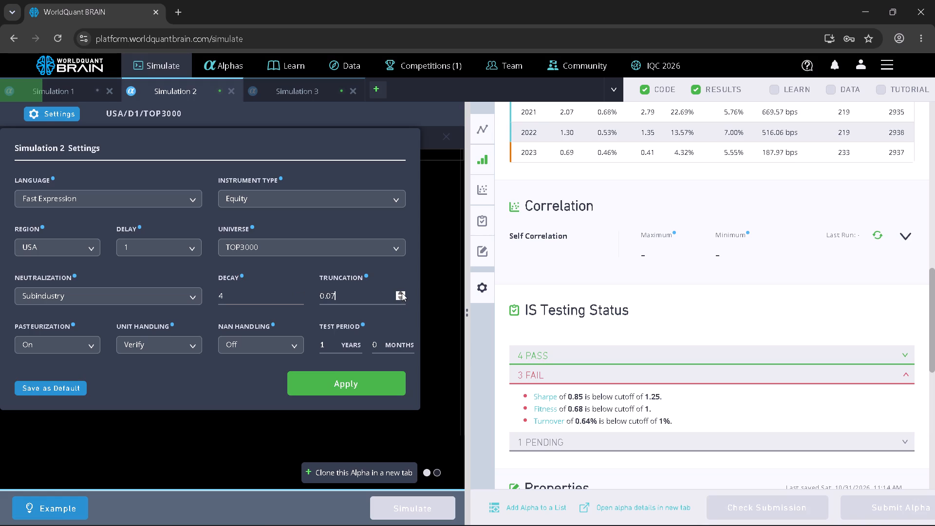
{"action": "left_click", "coordinate": [402, 291]}
{"action": "left_click", "coordinate": [366, 374]}
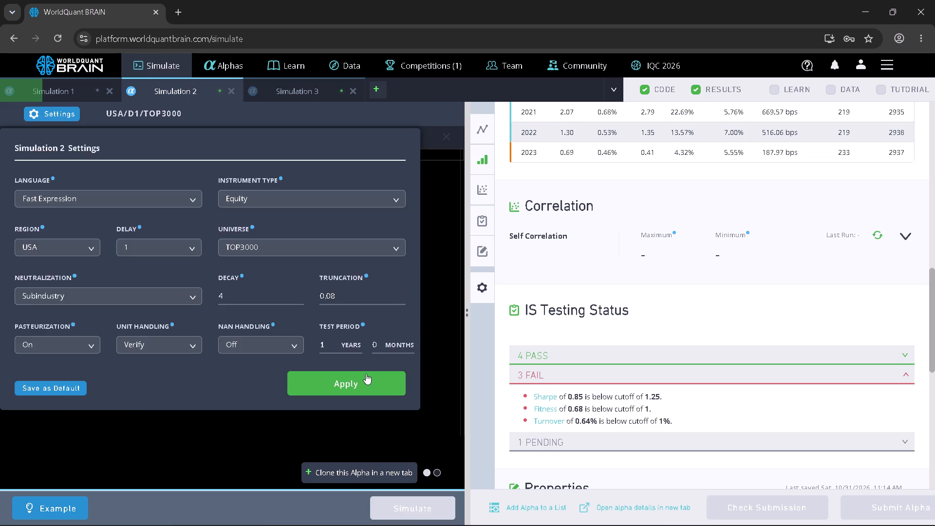
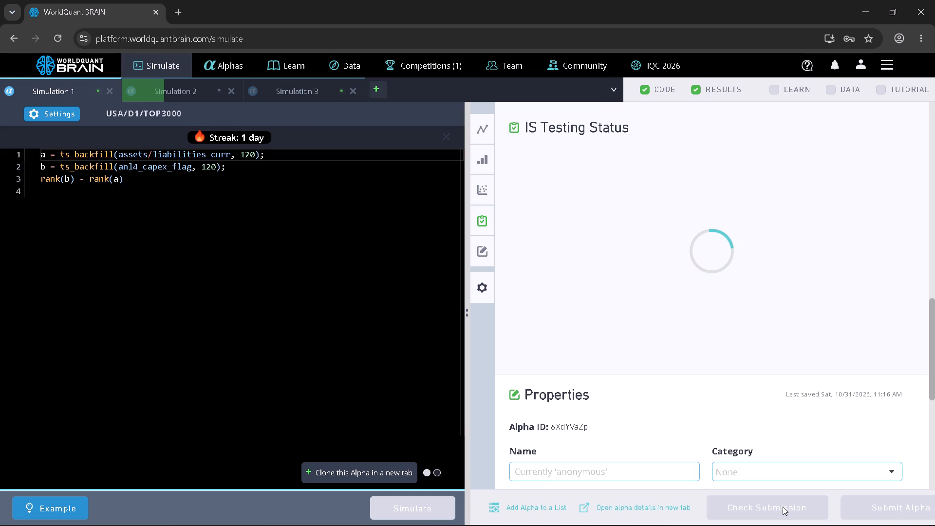
Review Simulation 1's IS testing status and the yearly figures in its IS summary.
{"action": "left_click", "coordinate": [692, 186]}
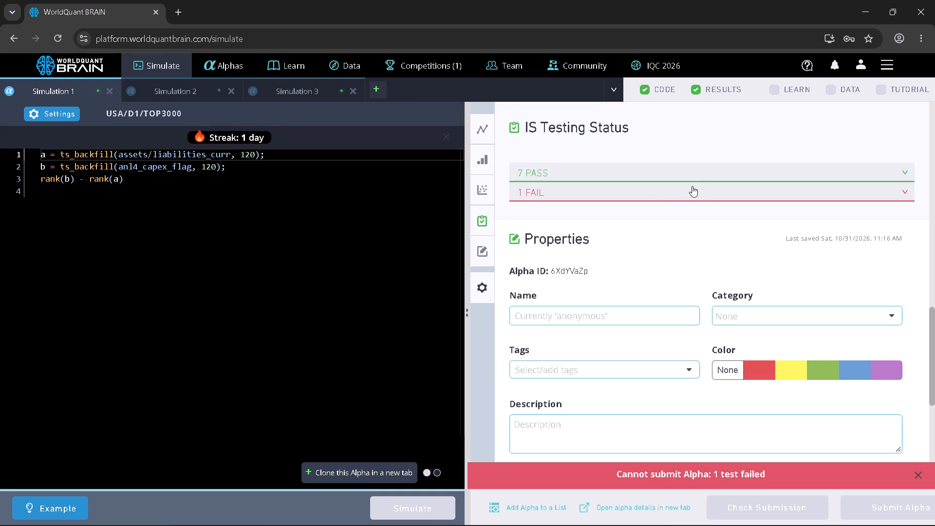
{"action": "scroll", "coordinate": [692, 186], "scroll_direction": "up", "scroll_amount": 5}
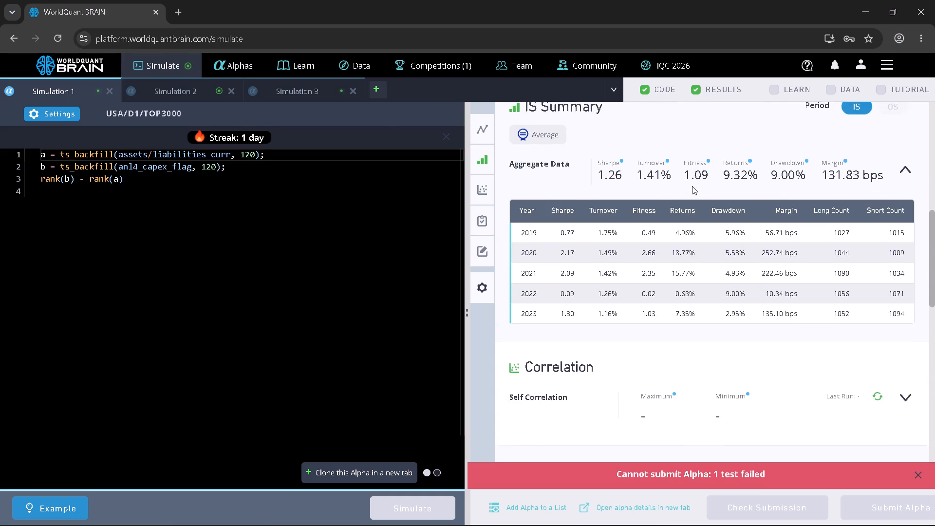
{"action": "scroll", "coordinate": [692, 186], "scroll_direction": "up", "scroll_amount": 1}
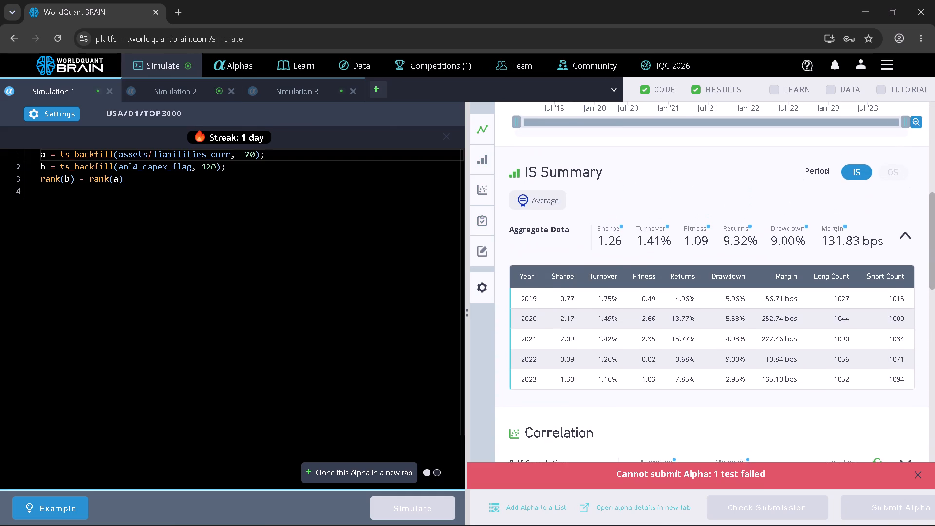
Copy Simulation 1's complete three-line expression and open its simulation settings for review.
{"action": "left_click_drag", "start_coordinate": [195, 195], "coordinate": [141, 184]}
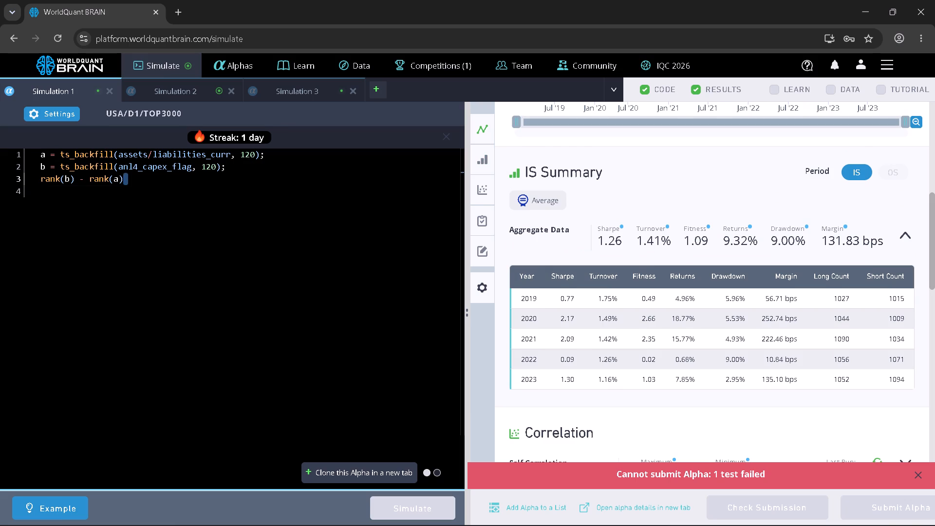
{"action": "left_click_drag", "start_coordinate": [141, 184], "coordinate": [40, 150]}
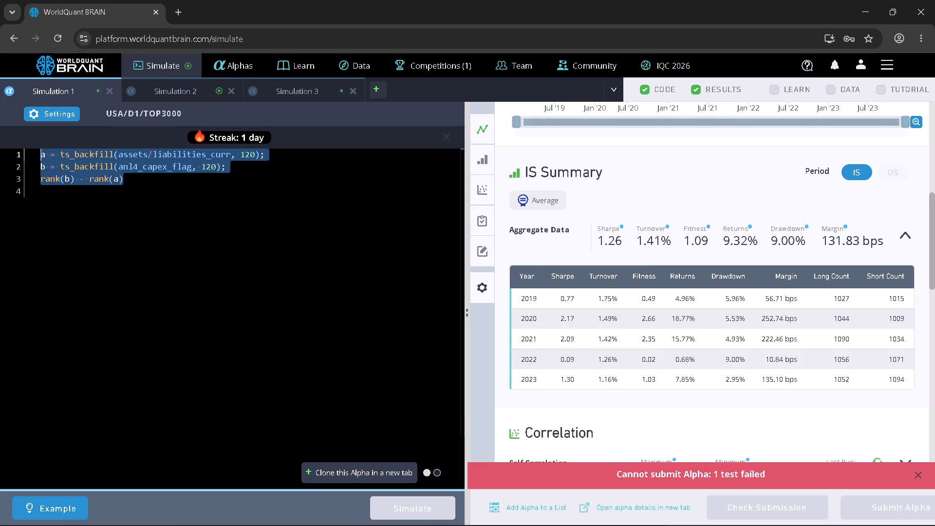
{"action": "left_click_drag", "start_coordinate": [40, 150], "coordinate": [40, 150]}
{"action": "key", "text": "ctrl+c"}
{"action": "left_click", "coordinate": [69, 107]}
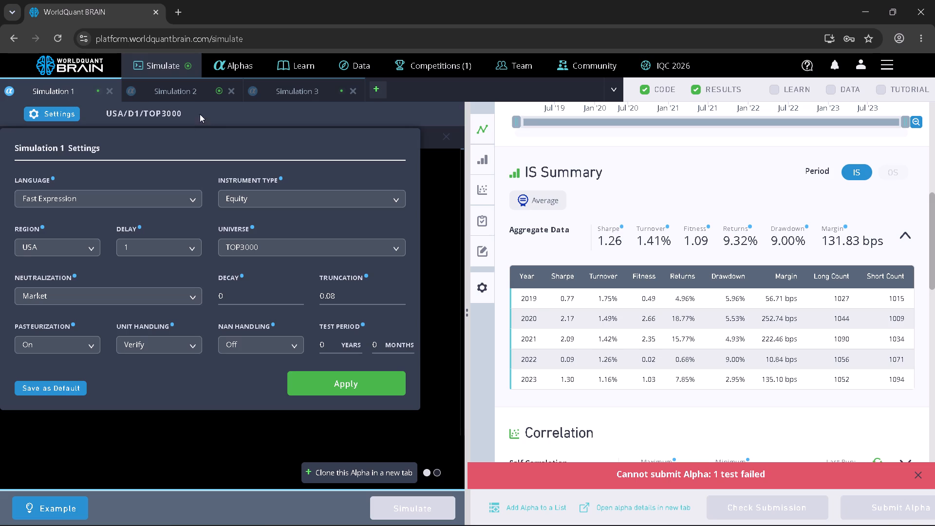
Switch to Simulation 2, reveal its test period, and review the IS summary and PnL chart.
{"action": "left_click", "coordinate": [195, 86]}
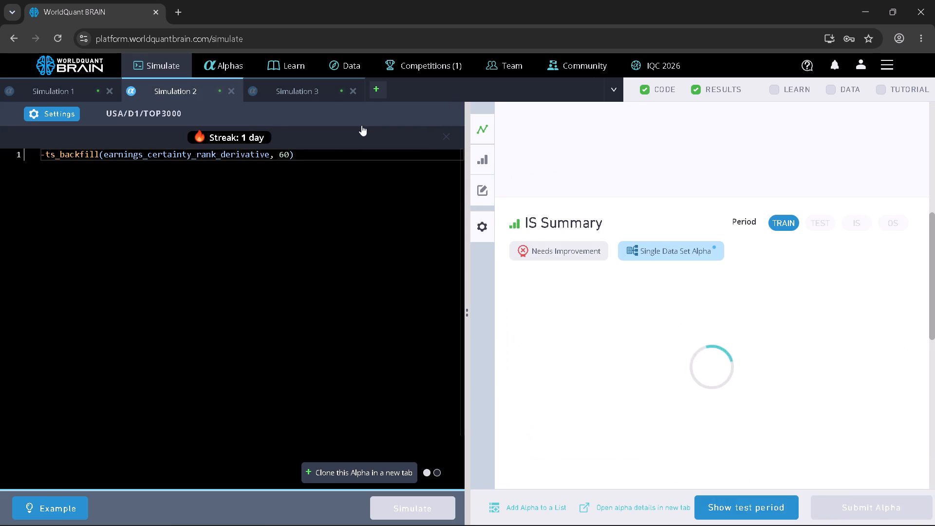
{"action": "scroll", "coordinate": [692, 343], "scroll_direction": "up", "scroll_amount": 4}
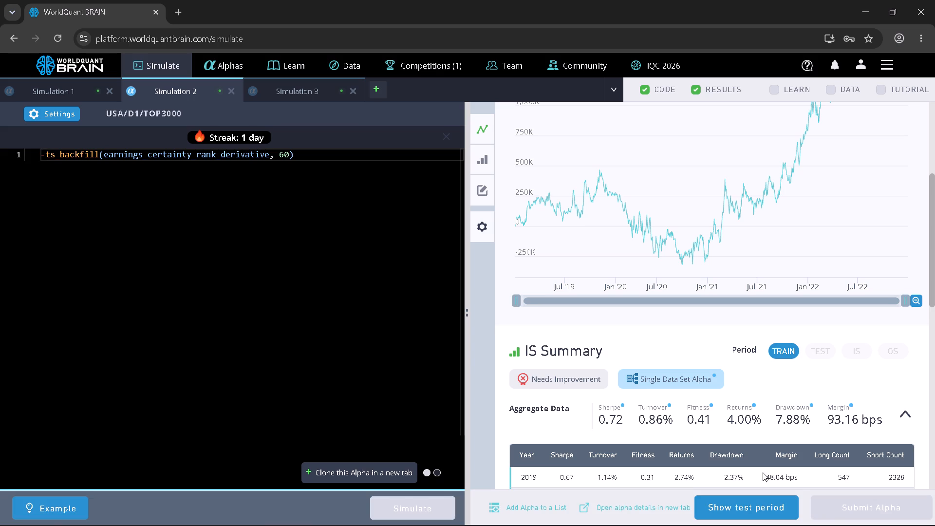
{"action": "left_click", "coordinate": [769, 502]}
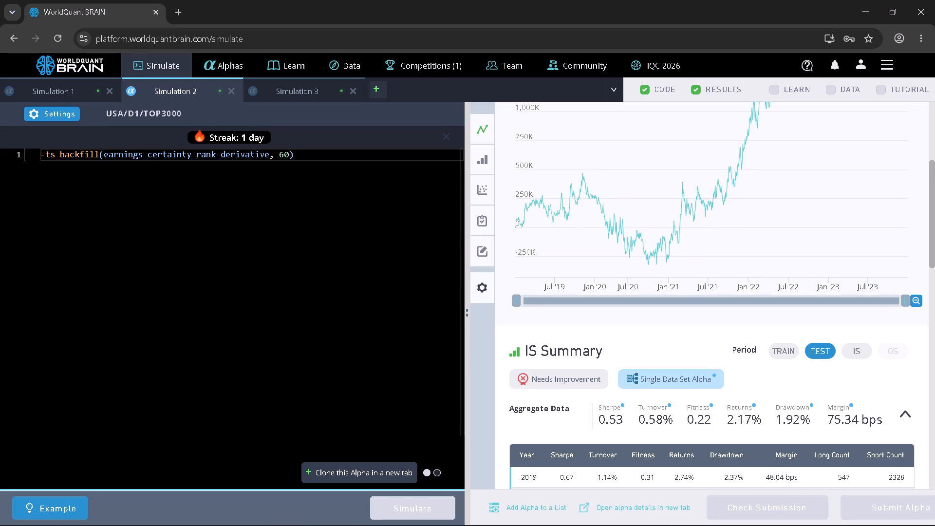
{"action": "scroll", "coordinate": [682, 379], "scroll_direction": "up", "scroll_amount": 2}
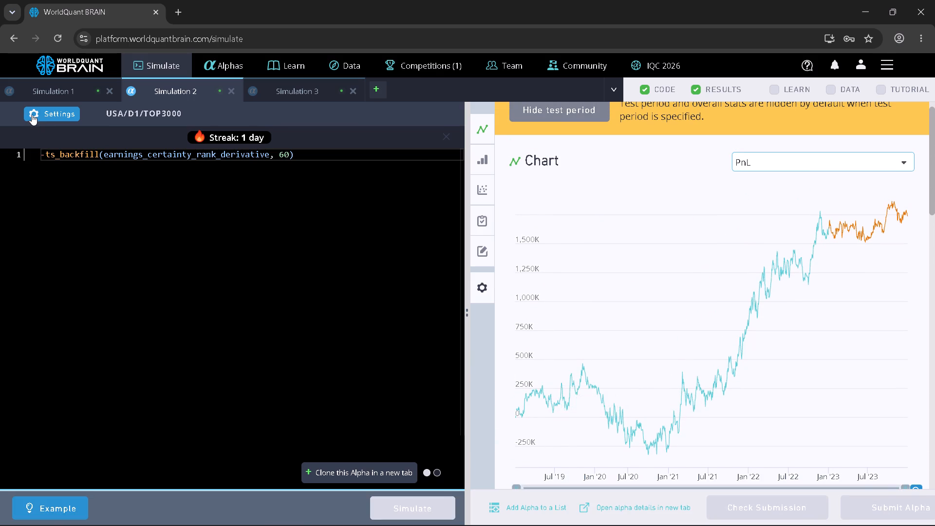
Set Simulation 2's test period to 0 years and run the simulation again.
{"action": "left_click", "coordinate": [38, 113]}
{"action": "left_click", "coordinate": [328, 345]}
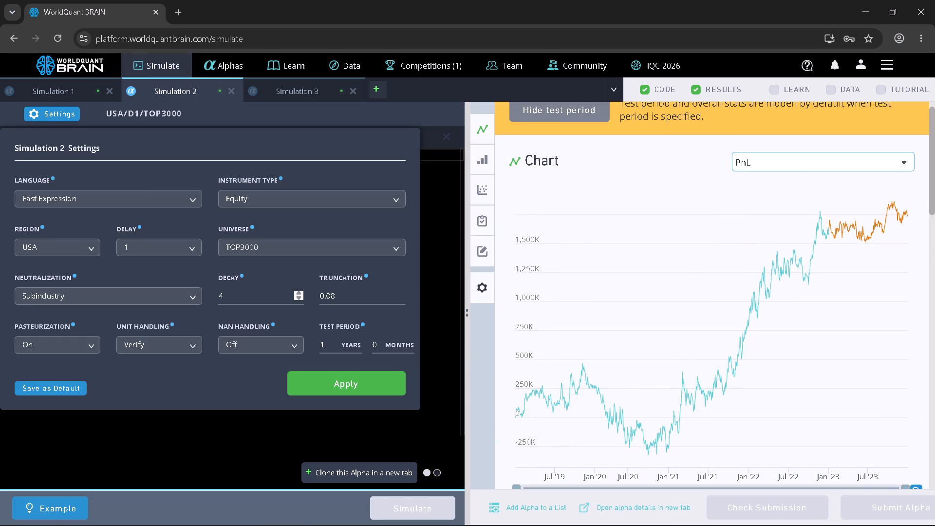
{"action": "key", "text": "BackSpace"}
{"action": "key", "text": "0"}
{"action": "left_click", "coordinate": [342, 380]}
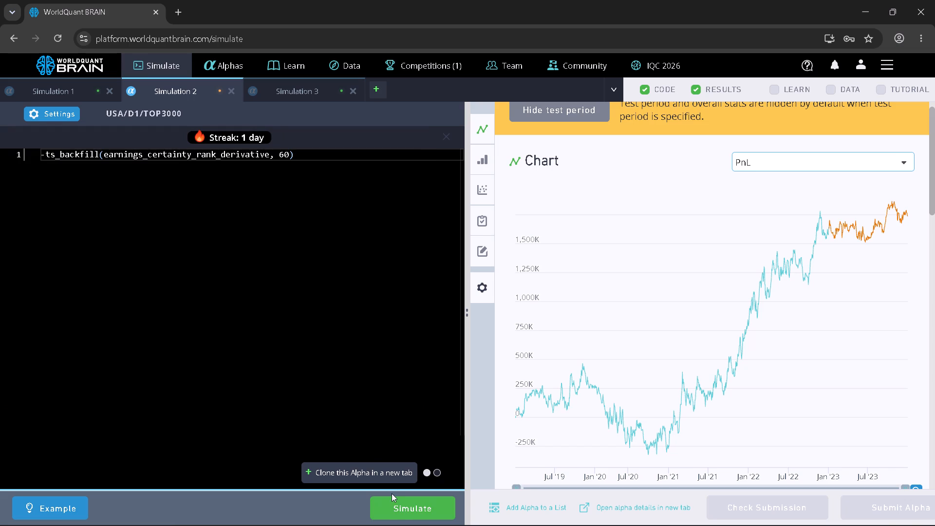
{"action": "left_click", "coordinate": [401, 506]}
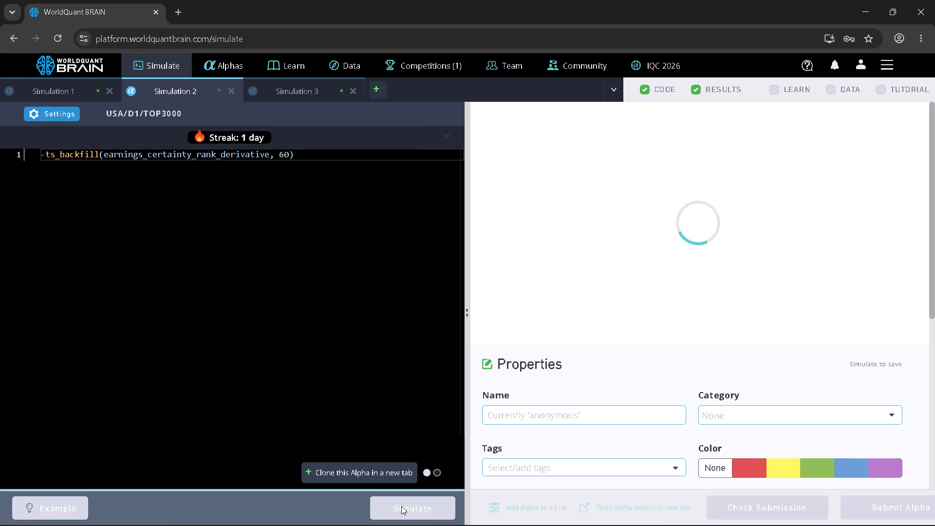
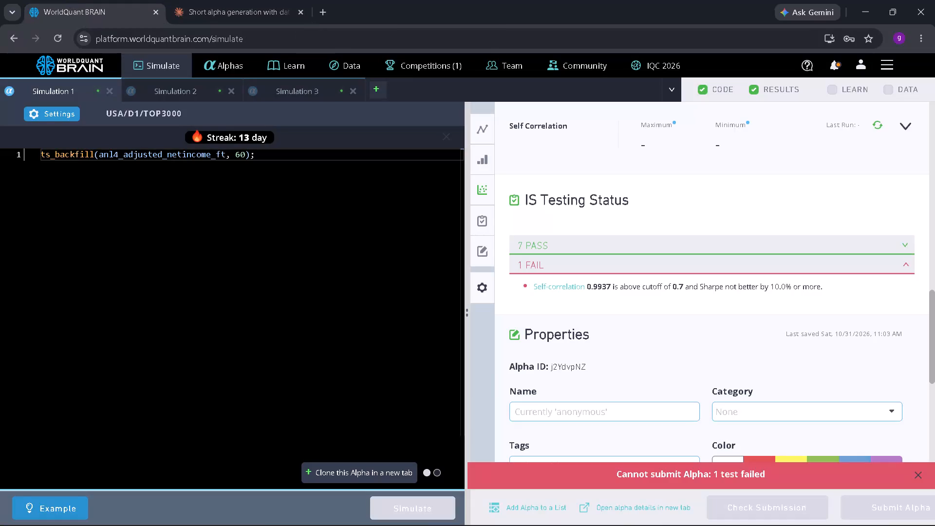
Replace Simulation 1's whole code with the copied three-line expression ending in rank(b) - rank(a).
{"action": "left_click", "coordinate": [299, 209]}
{"action": "key", "text": "ctrl+a"}
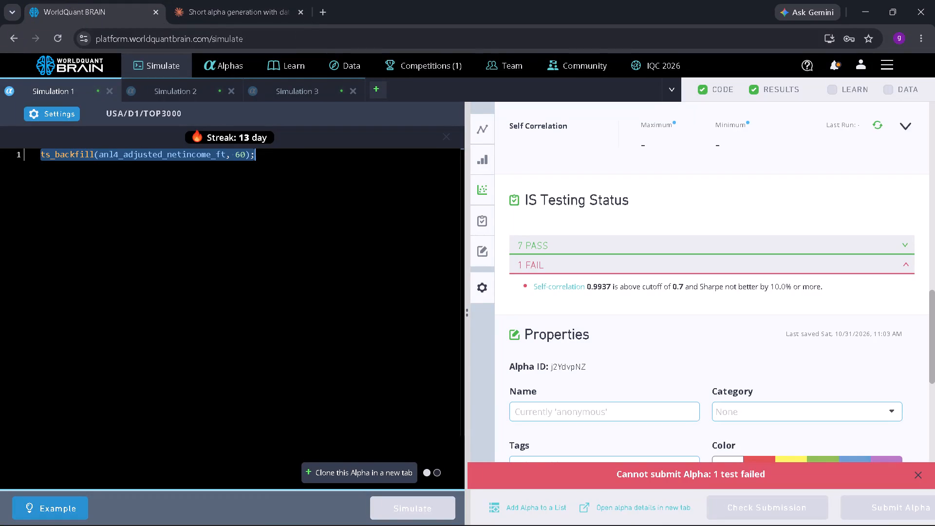
{"action": "key", "text": "ctrl+v"}
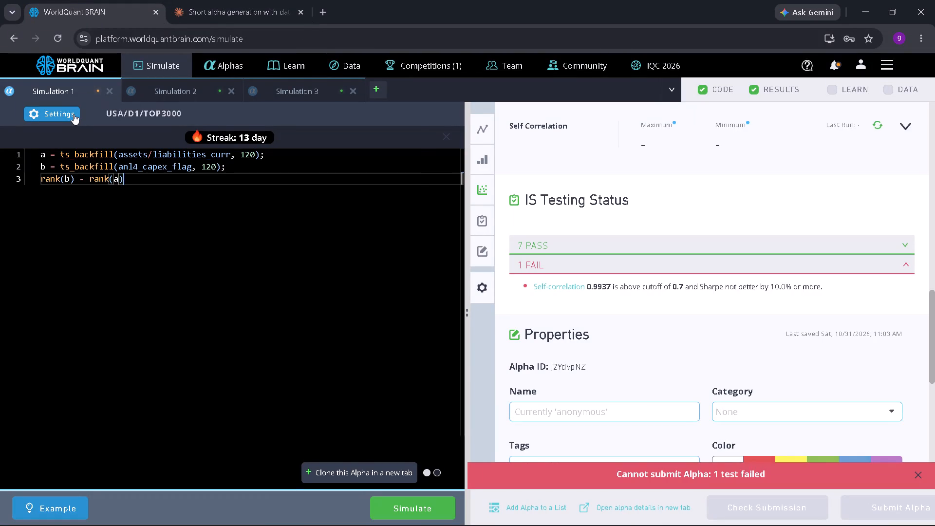
Set Simulation 1's neutralization to Market and its test period to 0 years, apply the settings, and run the simulation.
{"action": "left_click", "coordinate": [74, 114]}
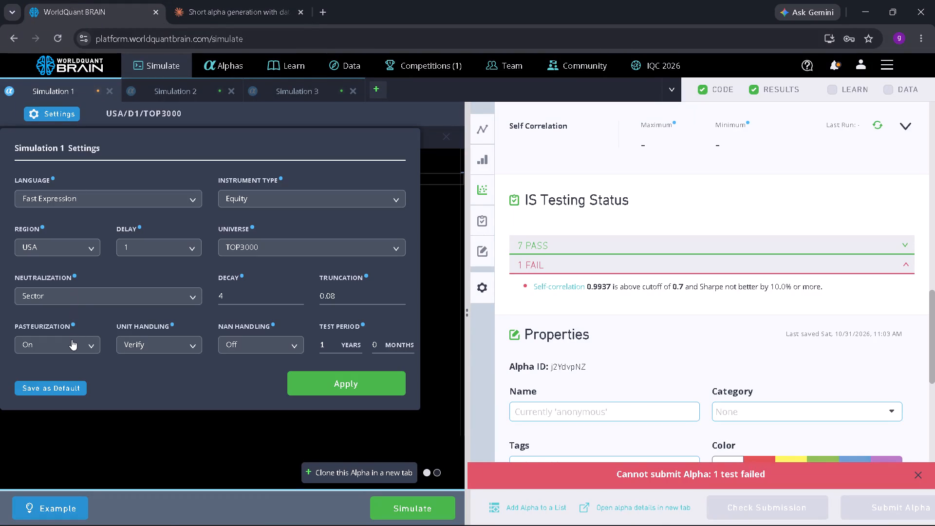
{"action": "left_click", "coordinate": [82, 292]}
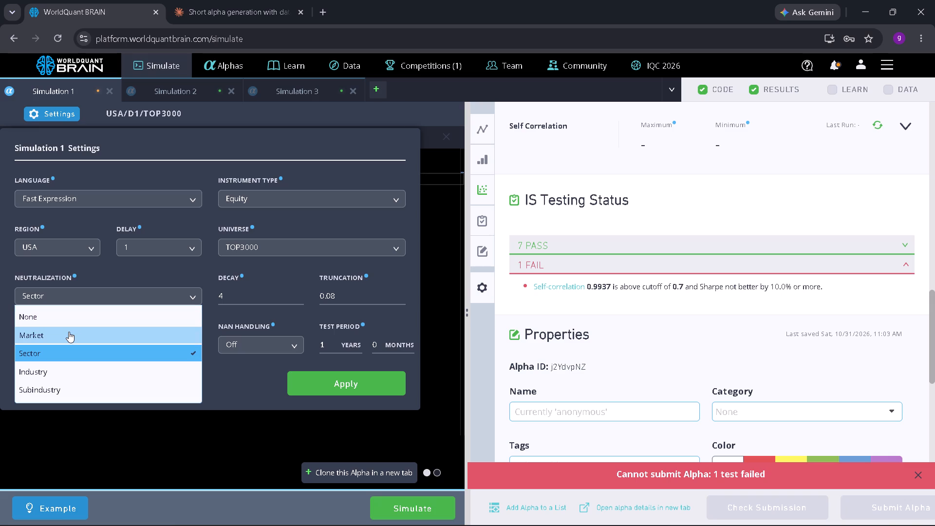
{"action": "left_click", "coordinate": [69, 332]}
{"action": "left_click", "coordinate": [326, 347]}
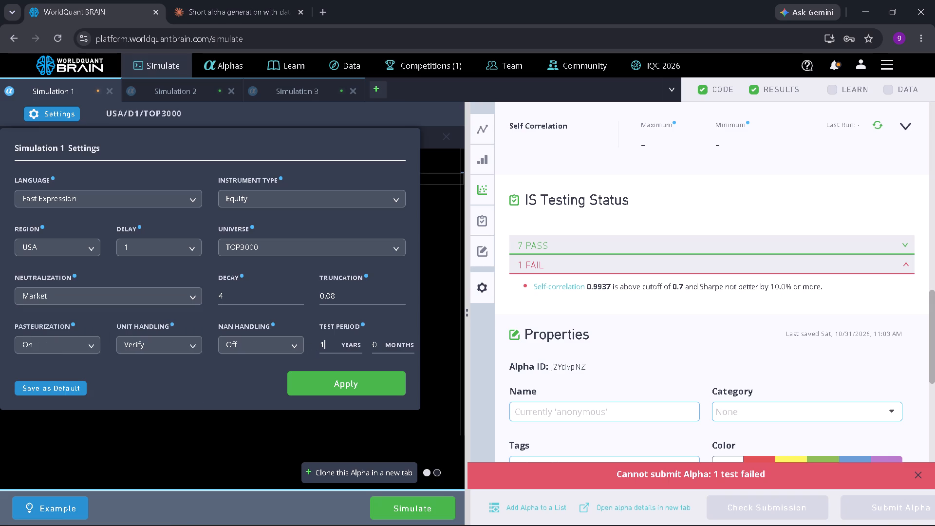
{"action": "key", "text": "BackSpace"}
{"action": "key", "text": "0"}
{"action": "left_click", "coordinate": [245, 295]}
{"action": "left_click", "coordinate": [350, 380]}
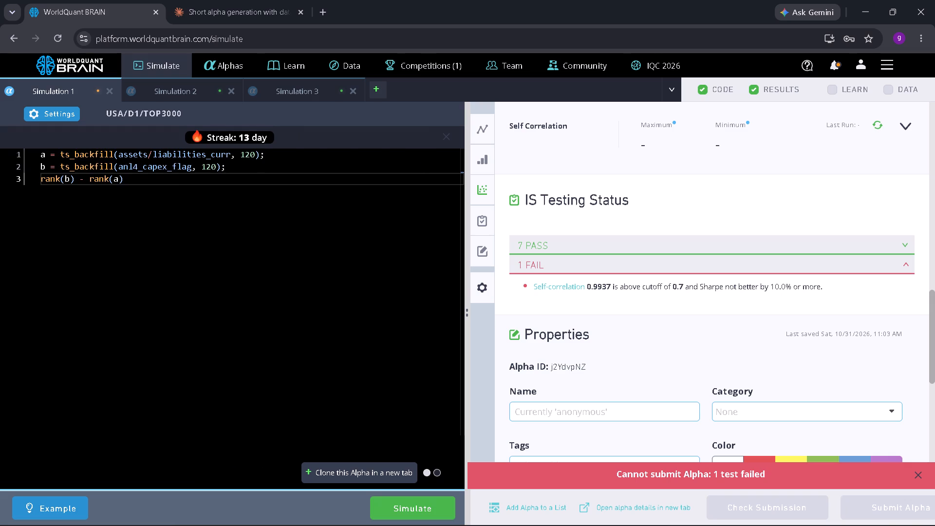
{"action": "left_click", "coordinate": [417, 507]}
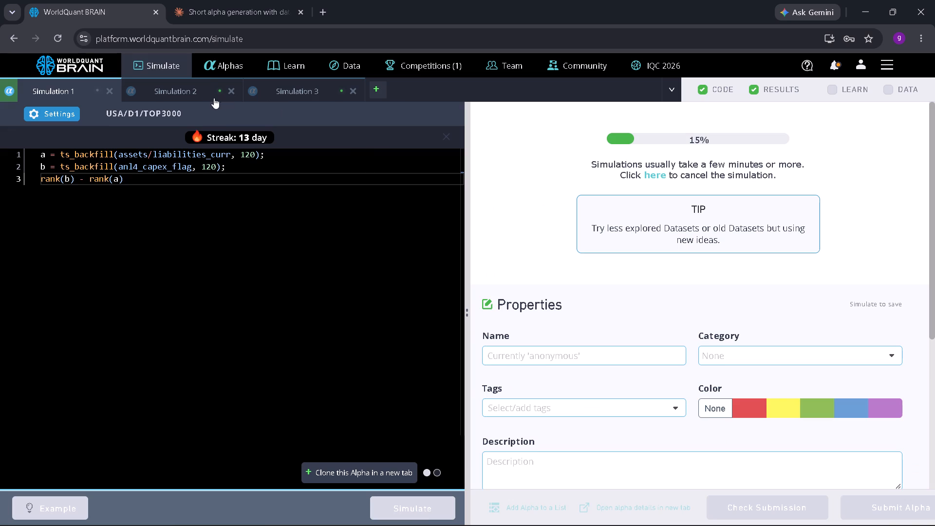
Set Simulation 2's neutralization to Sector and its test period to 0 years, apply the settings, and run the simulation.
{"action": "left_click", "coordinate": [204, 88]}
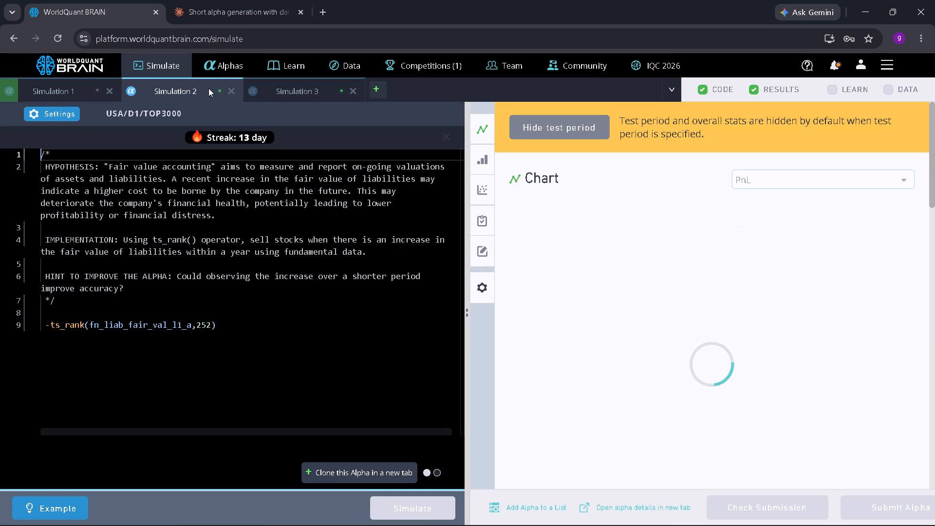
{"action": "left_click", "coordinate": [291, 89]}
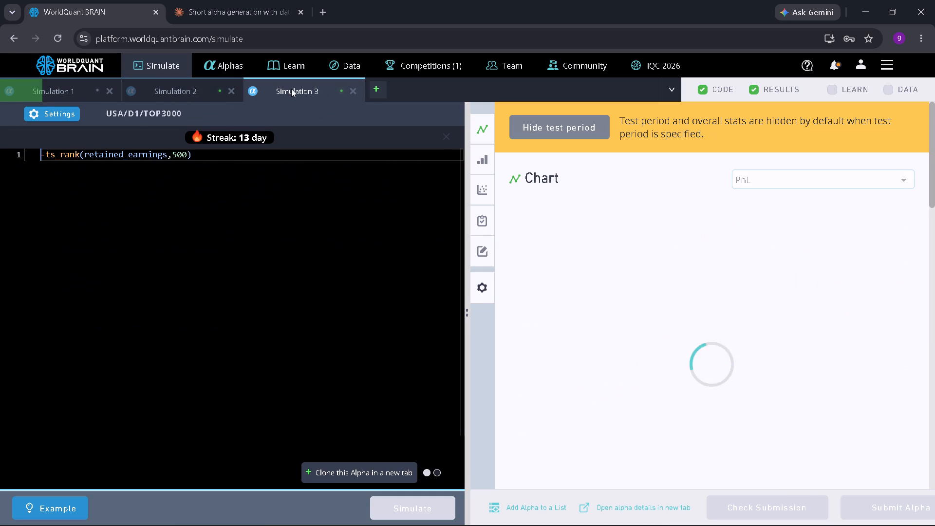
{"action": "left_click", "coordinate": [170, 88]}
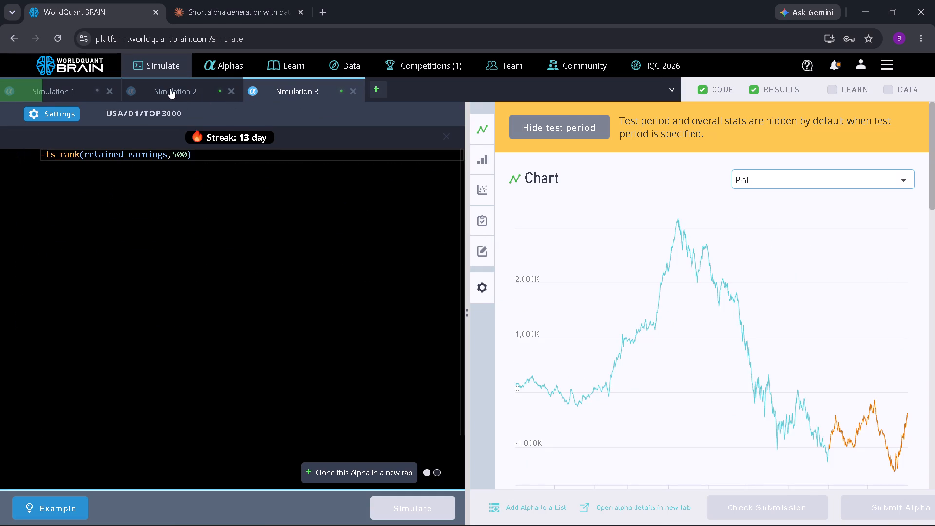
{"action": "left_click", "coordinate": [61, 112]}
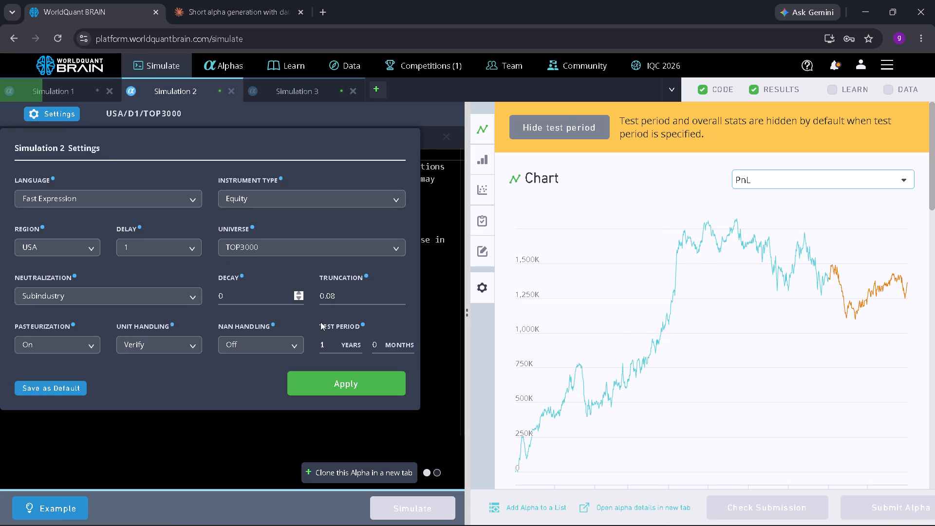
{"action": "left_click", "coordinate": [172, 290]}
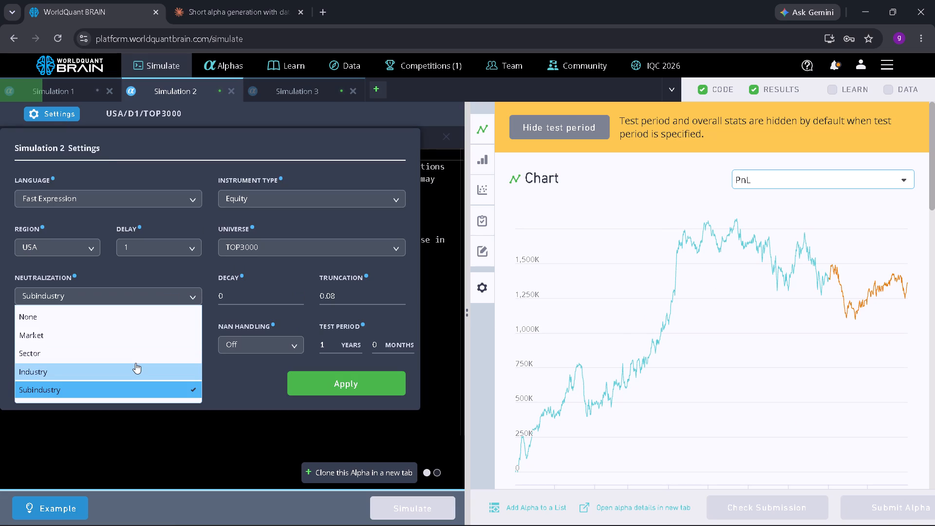
{"action": "left_click", "coordinate": [130, 358]}
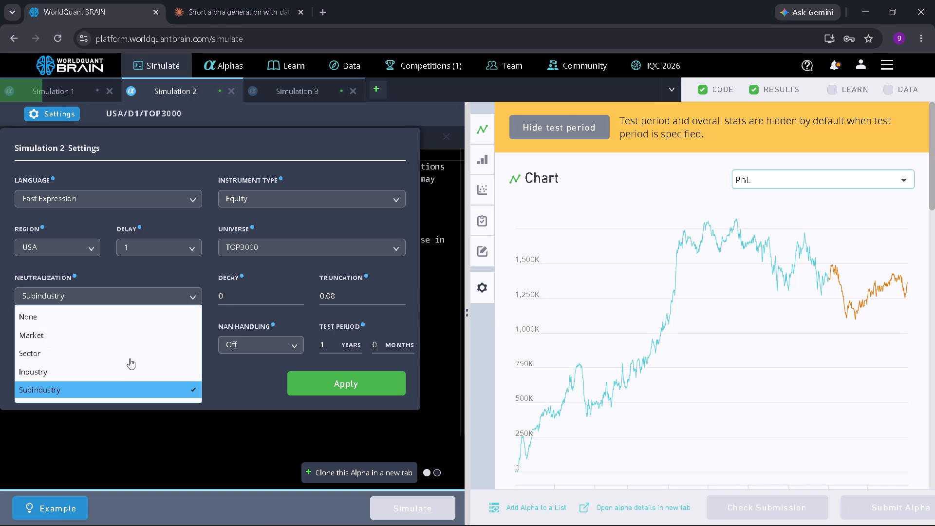
{"action": "left_click", "coordinate": [325, 340]}
{"action": "key", "text": "BackSpace"}
{"action": "key", "text": "0"}
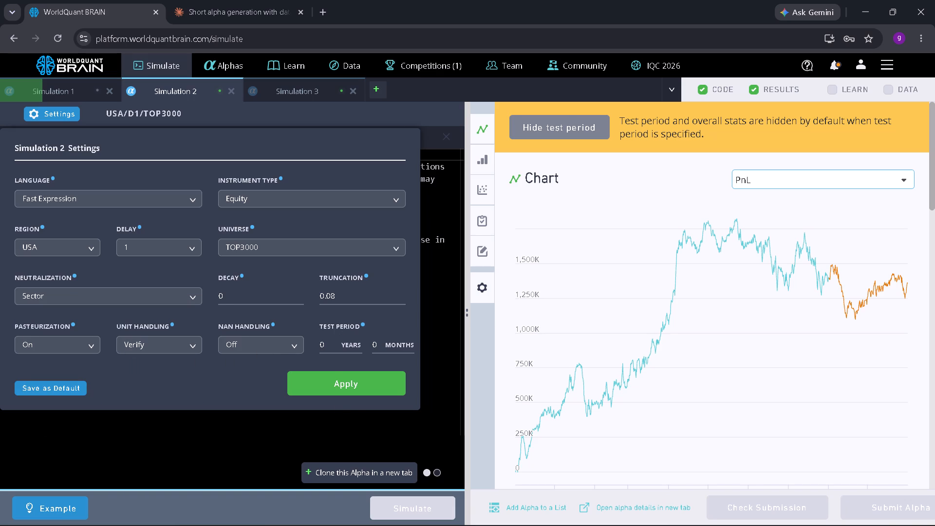
{"action": "left_click", "coordinate": [360, 394]}
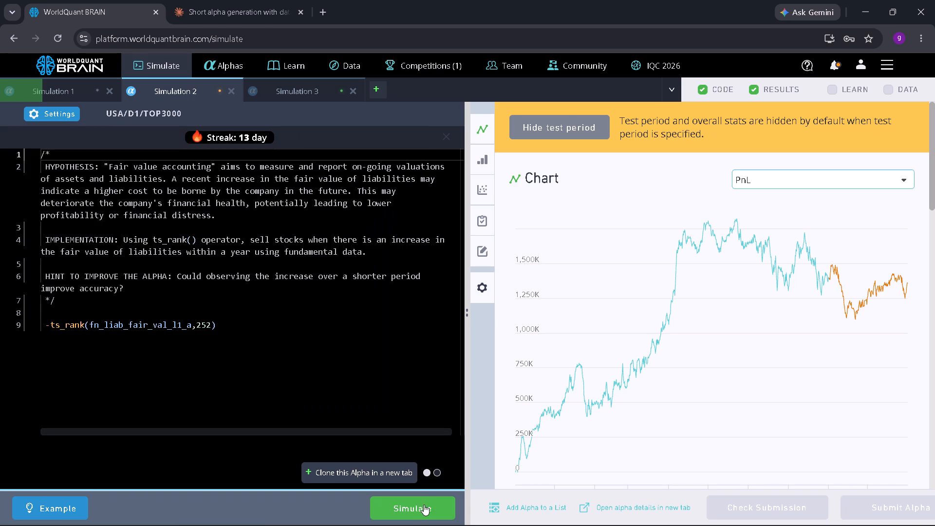
{"action": "left_click", "coordinate": [417, 508]}
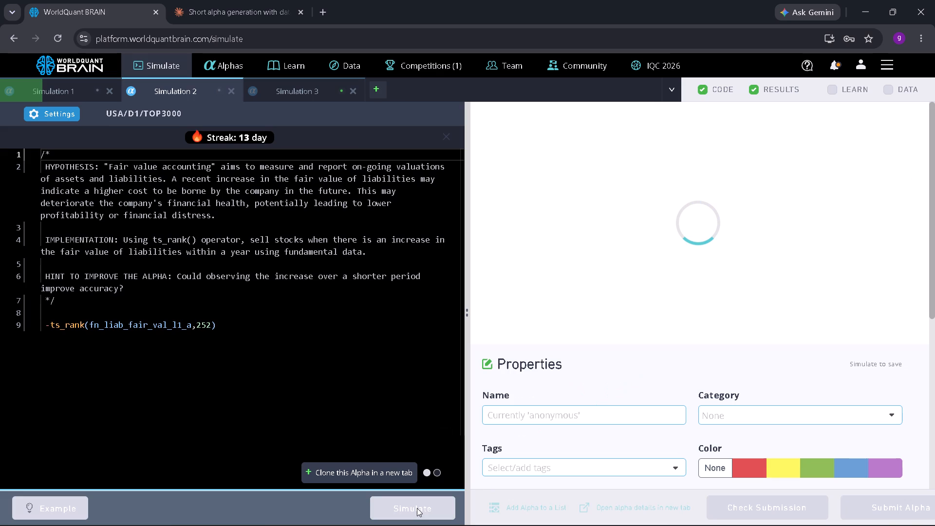
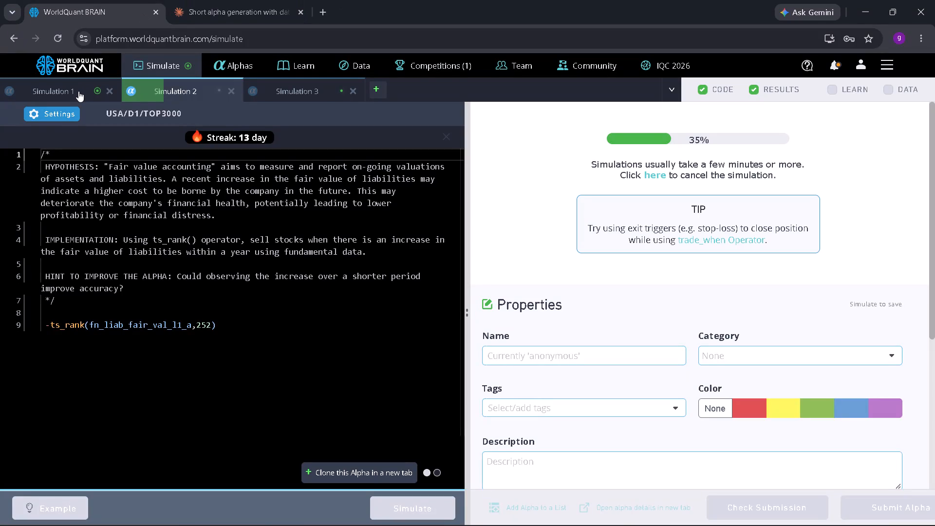
Run the submission check on Simulation 1's alpha and examine its IS testing status and yearly IS summary.
{"action": "left_click", "coordinate": [78, 91]}
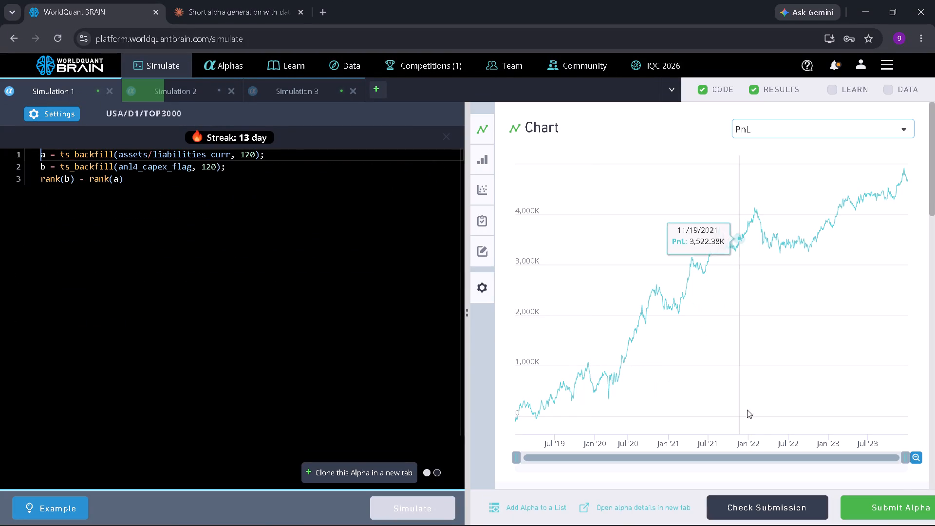
{"action": "left_click", "coordinate": [789, 499]}
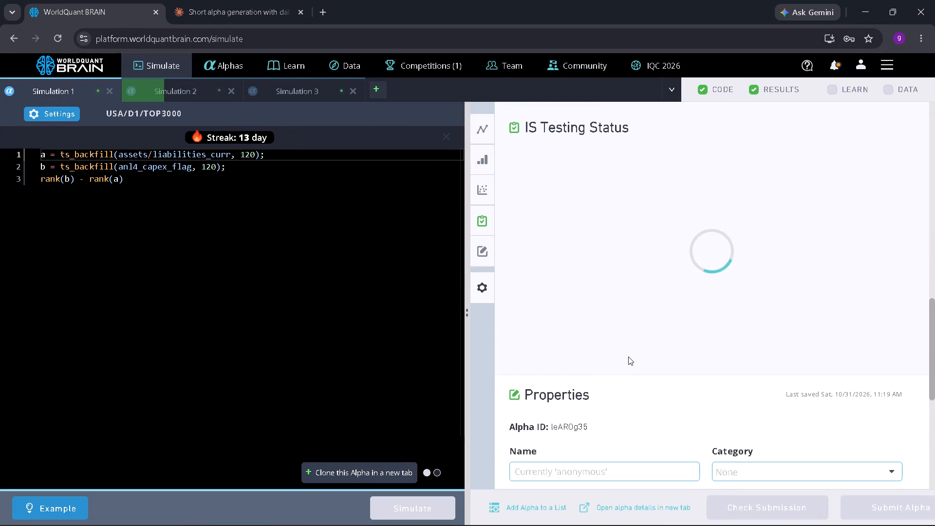
{"action": "scroll", "coordinate": [640, 315], "scroll_direction": "up", "scroll_amount": 1}
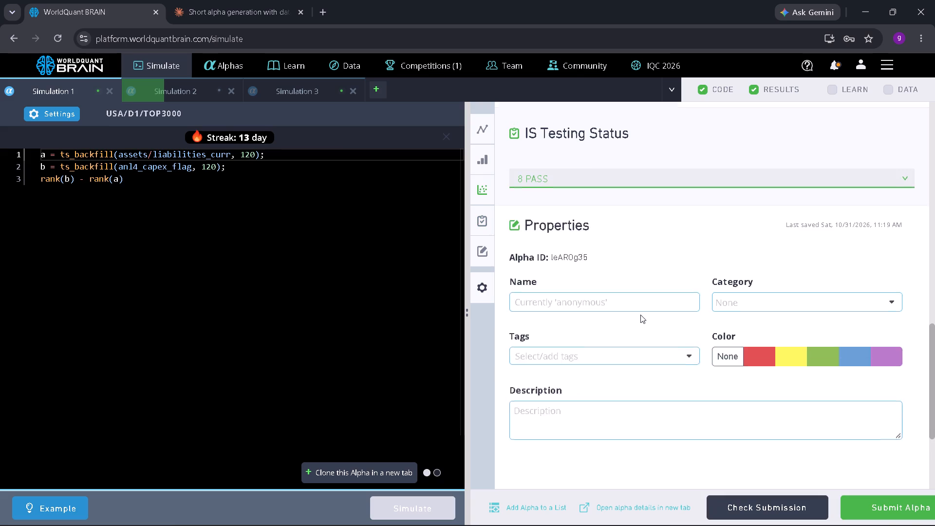
{"action": "scroll", "coordinate": [640, 315], "scroll_direction": "up", "scroll_amount": 5}
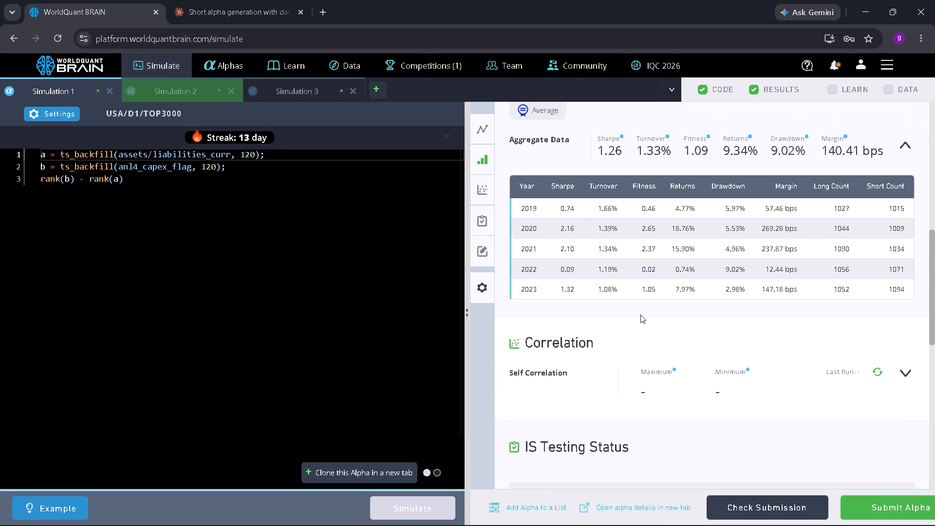
{"action": "scroll", "coordinate": [640, 315], "scroll_direction": "up", "scroll_amount": 2}
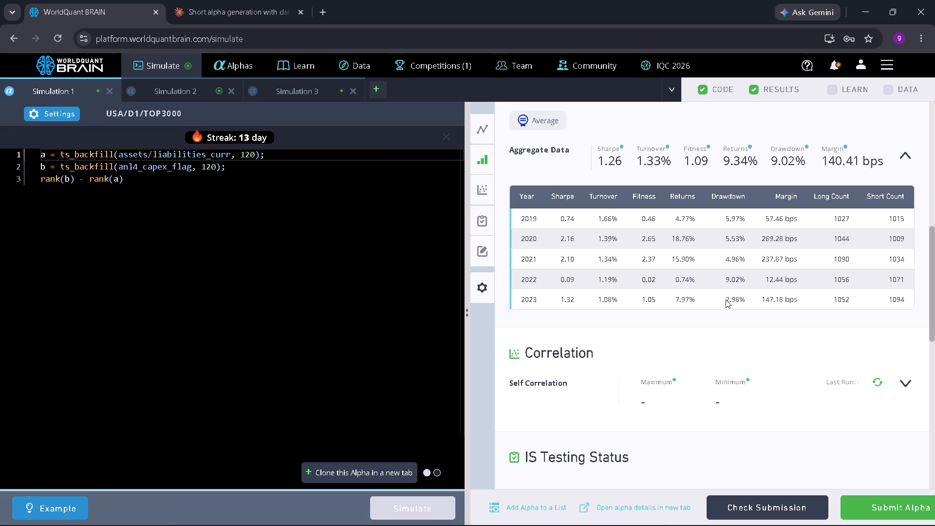
{"action": "scroll", "coordinate": [726, 300], "scroll_direction": "up", "scroll_amount": 1}
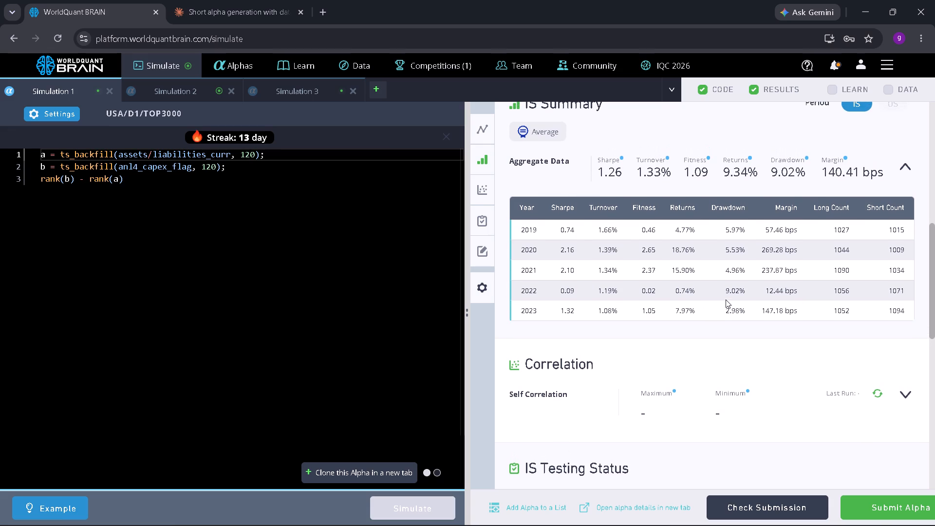
{"action": "scroll", "coordinate": [726, 300], "scroll_direction": "up", "scroll_amount": 2}
Submit Simulation 1's alpha.
{"action": "left_click", "coordinate": [895, 507]}
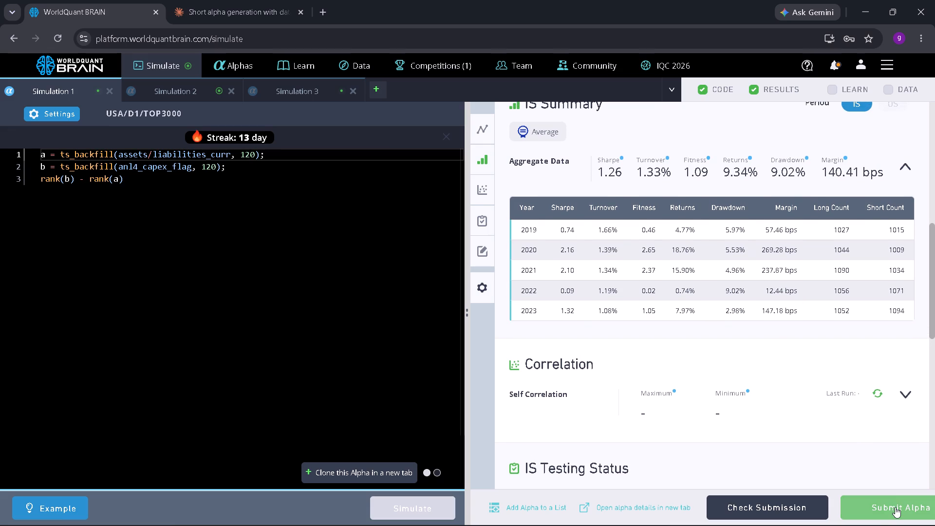
Examine Simulation 2's failed IS tests and check whether Simulation 1's submission has gone through.
{"action": "left_click", "coordinate": [186, 89]}
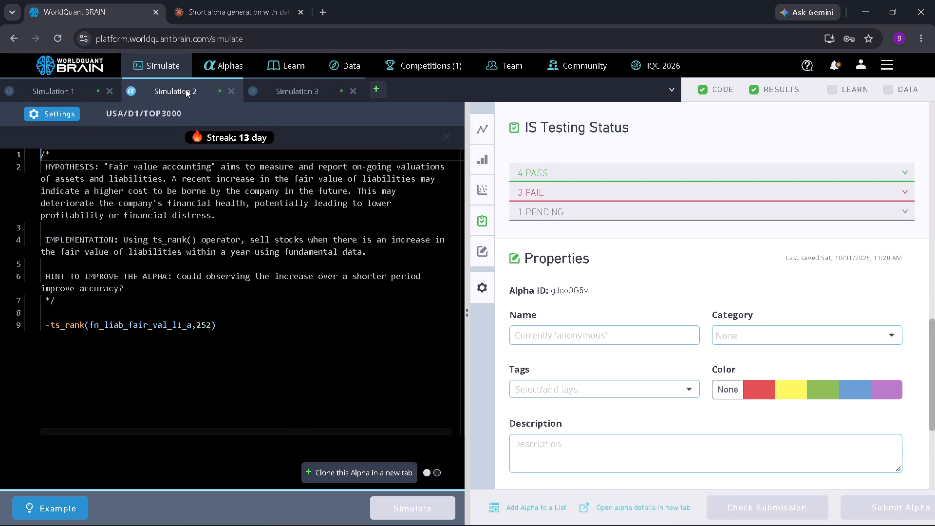
{"action": "left_click", "coordinate": [576, 198]}
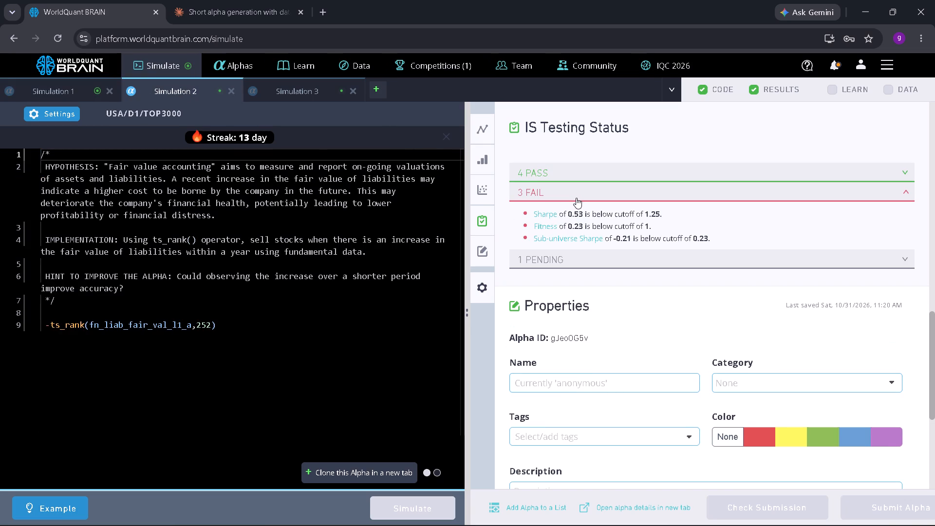
{"action": "left_click", "coordinate": [58, 108]}
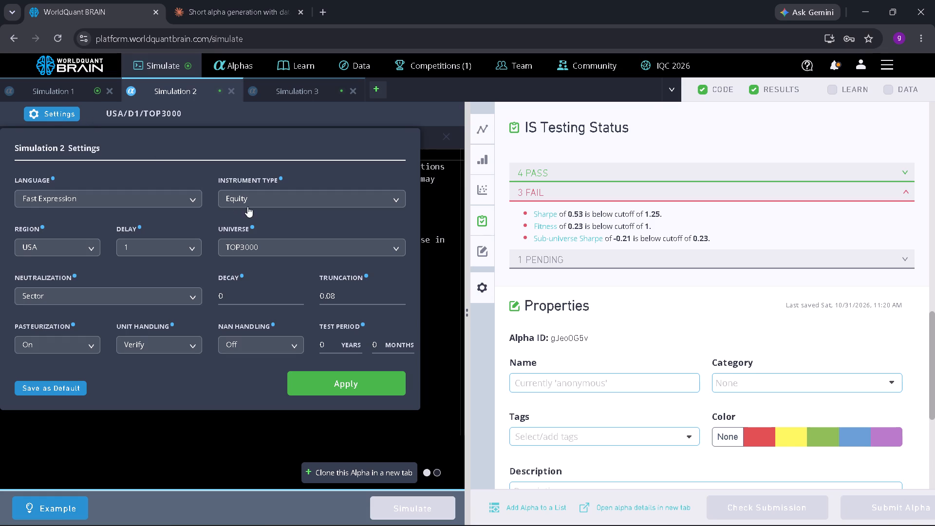
{"action": "left_click", "coordinate": [84, 88]}
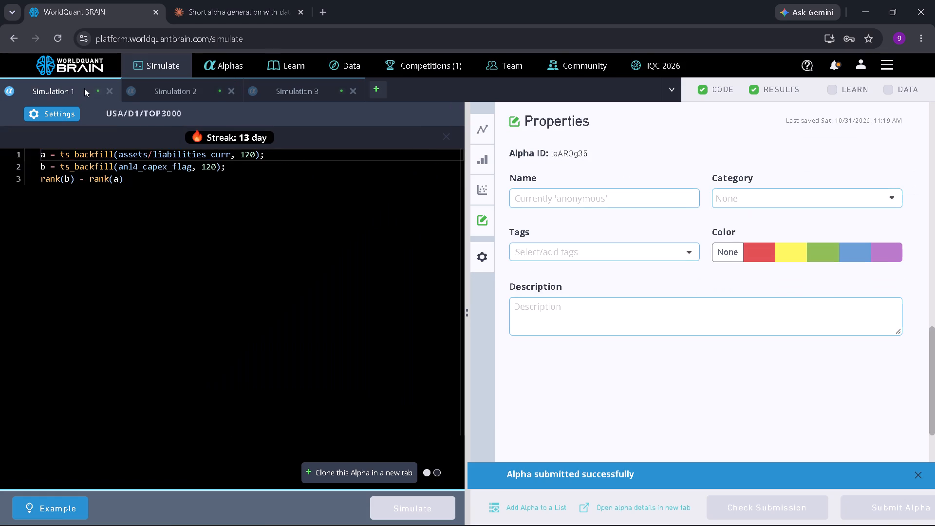
Set Simulation 2's neutralization to Market and its universe to TOP1000, apply the settings, and run the simulation.
{"action": "left_click", "coordinate": [177, 85]}
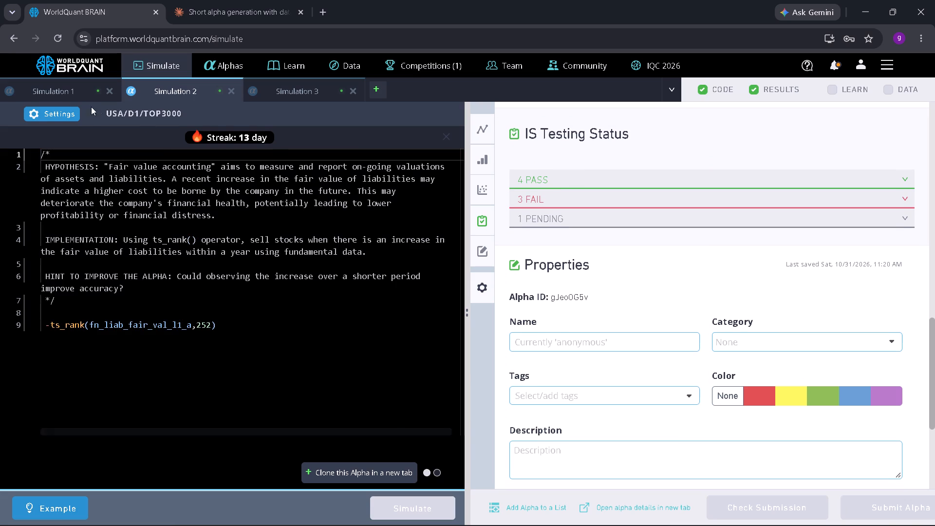
{"action": "left_click", "coordinate": [71, 109]}
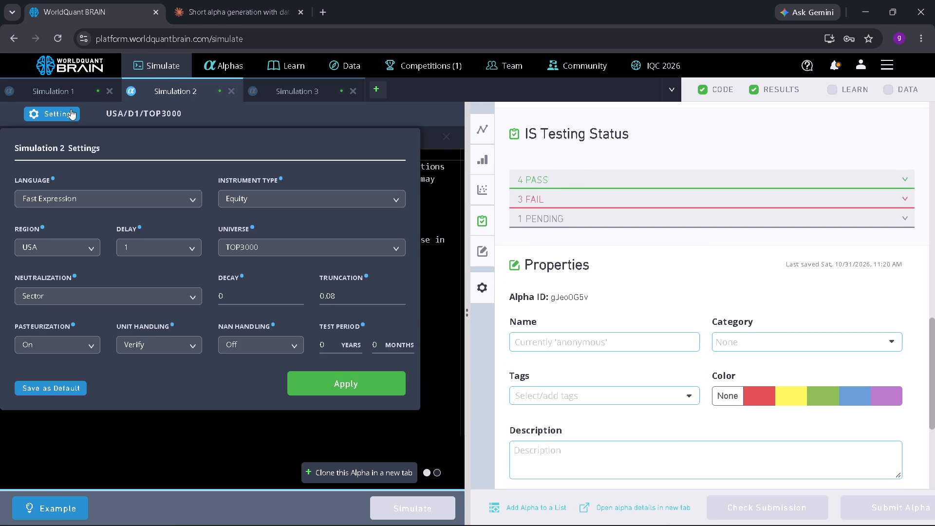
{"action": "left_click", "coordinate": [153, 298]}
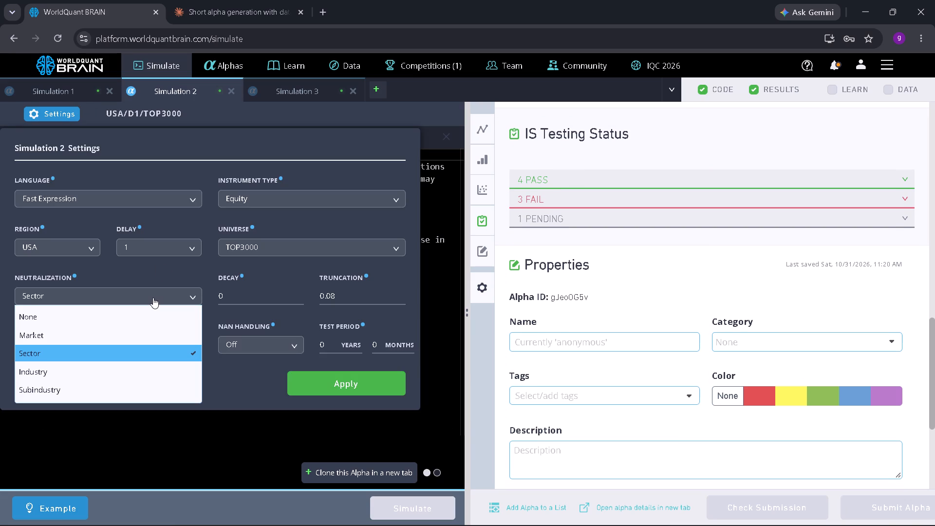
{"action": "left_click", "coordinate": [112, 333]}
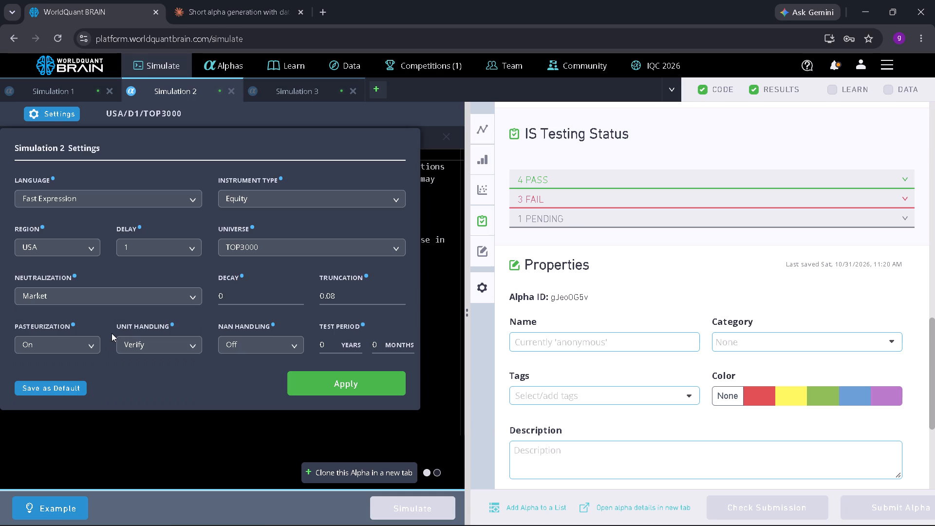
{"action": "left_click", "coordinate": [259, 244]}
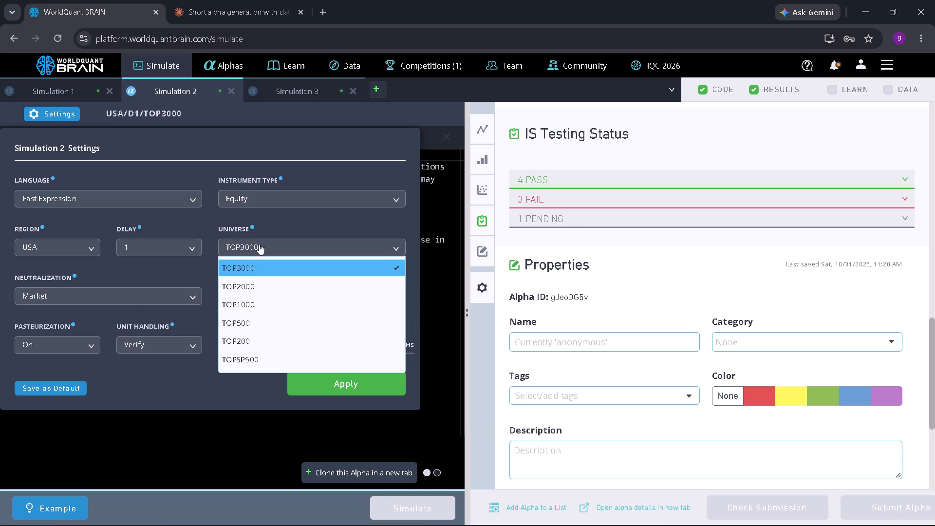
{"action": "left_click", "coordinate": [250, 301]}
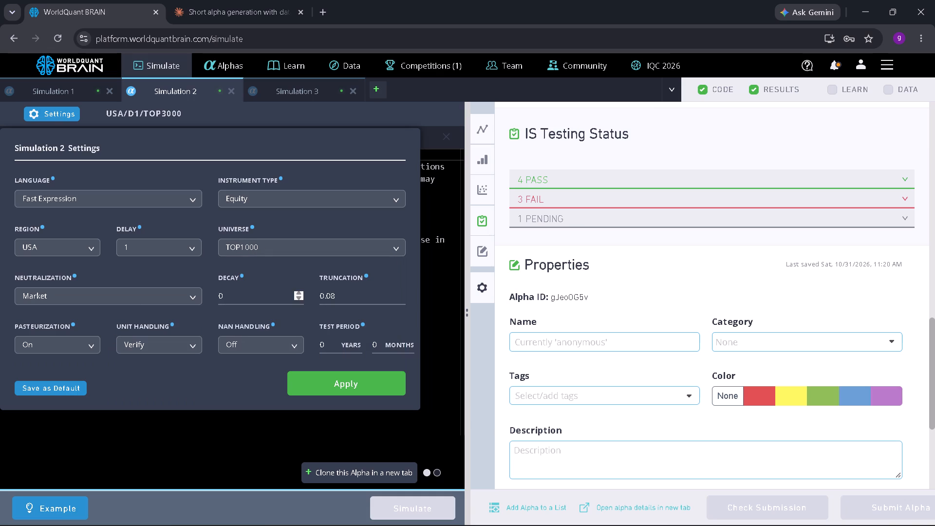
{"action": "left_click", "coordinate": [319, 391]}
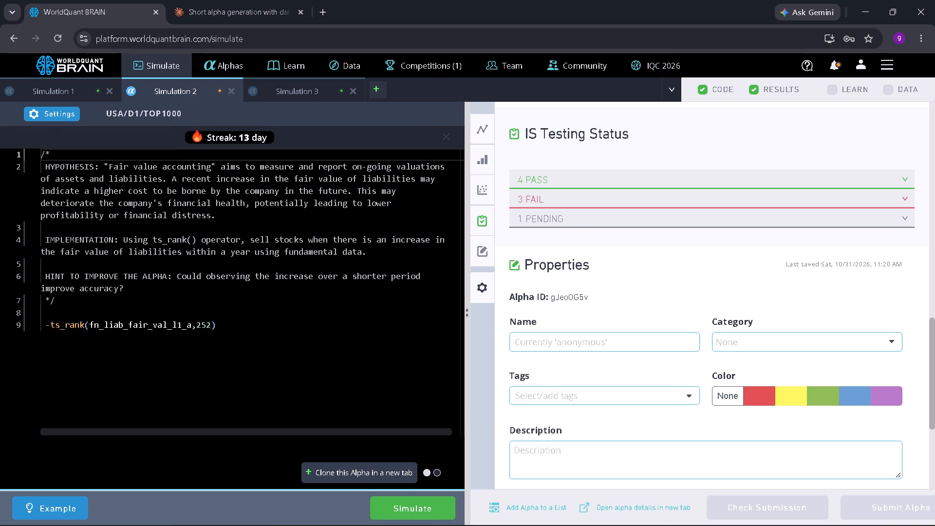
{"action": "left_click", "coordinate": [414, 503]}
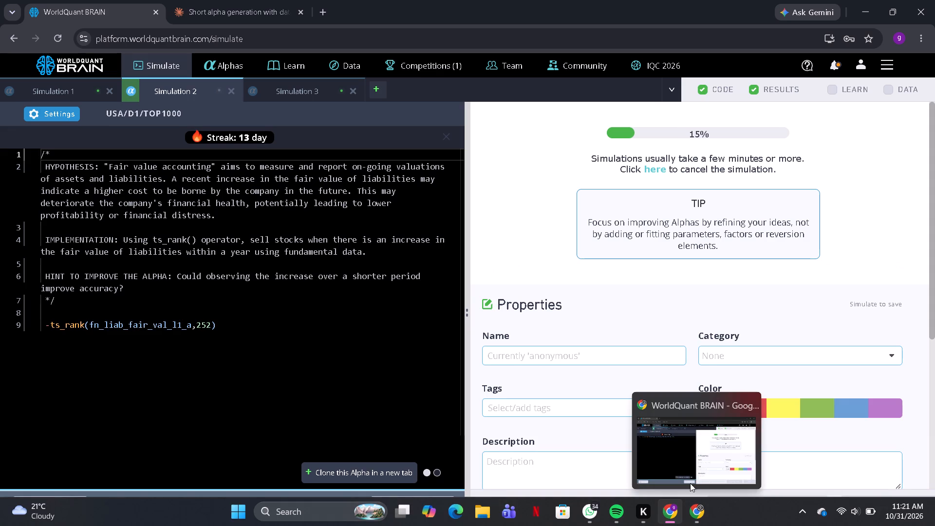
Switch to the other Chrome window and examine the summary and failed IS tests of its Simulation 2.
{"action": "left_click", "coordinate": [688, 468]}
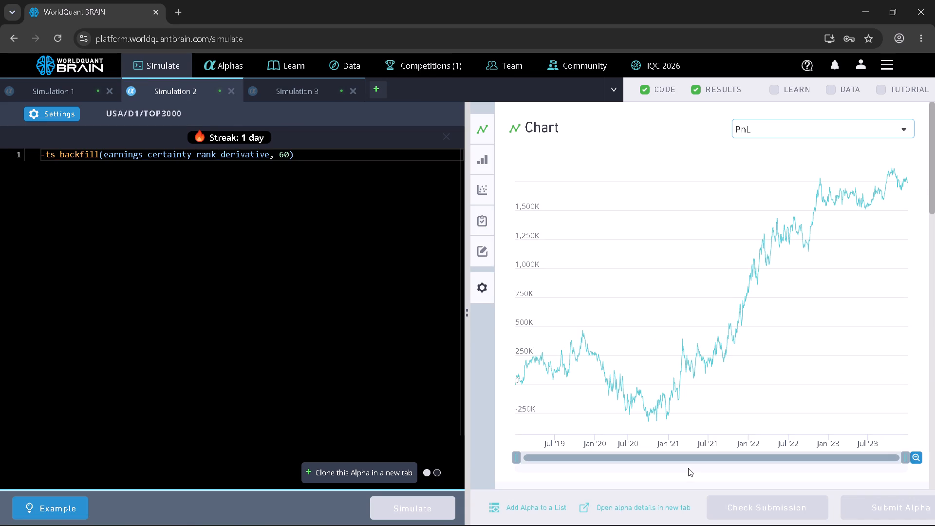
{"action": "scroll", "coordinate": [651, 355], "scroll_direction": "down", "scroll_amount": 3}
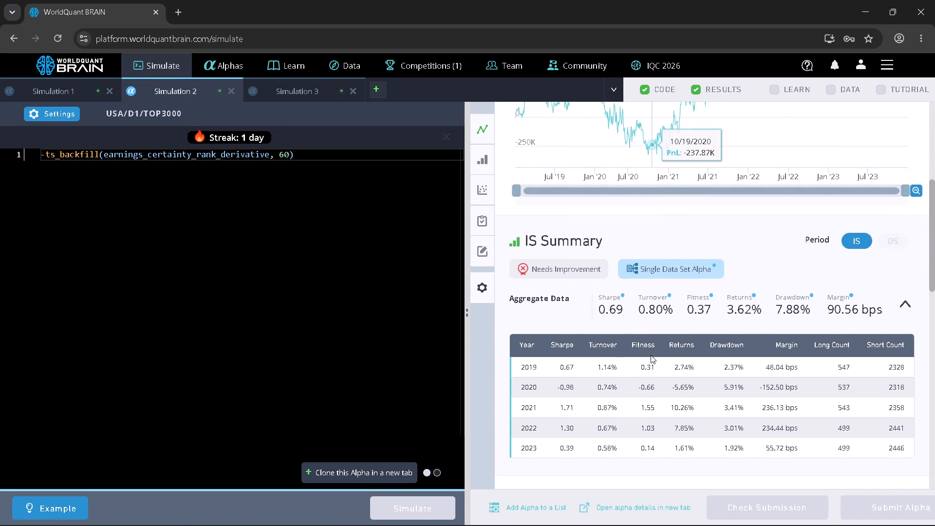
{"action": "scroll", "coordinate": [651, 355], "scroll_direction": "down", "scroll_amount": 3}
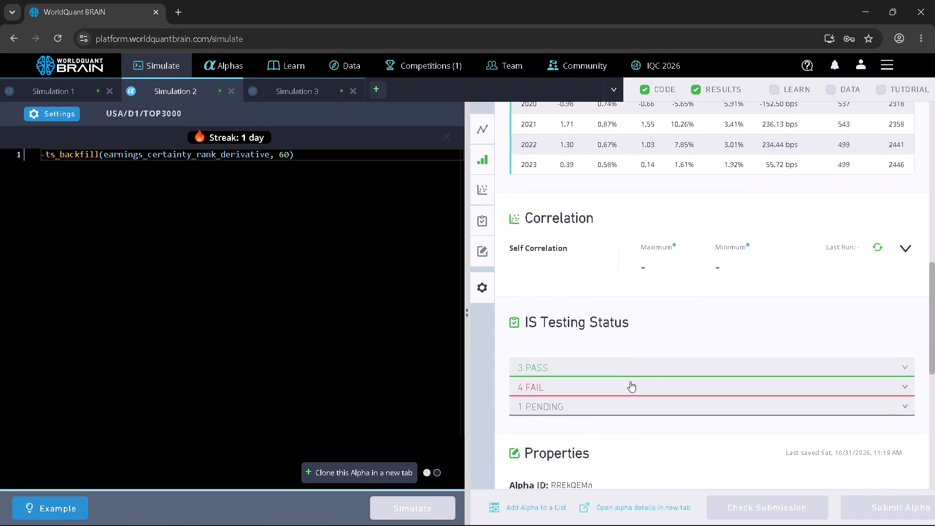
{"action": "left_click", "coordinate": [630, 381]}
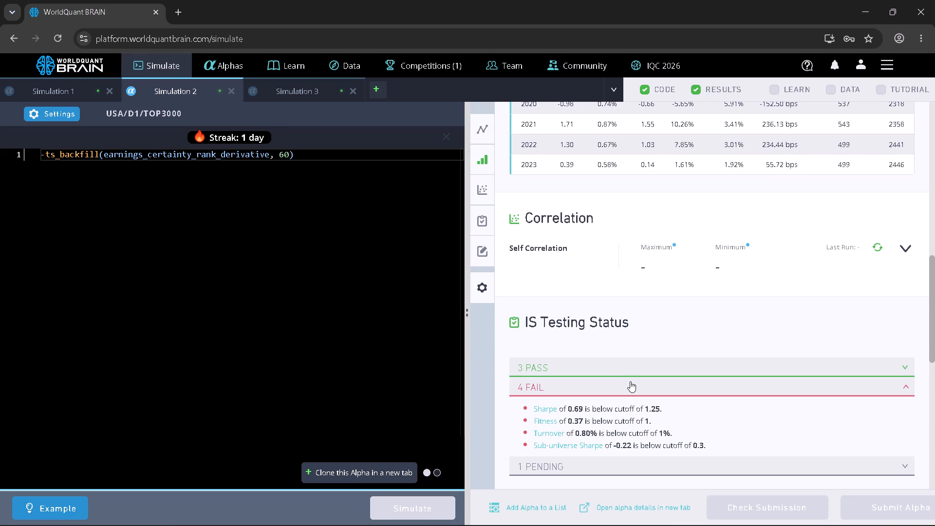
Replace ts_backfill with ts_delta in this window's Simulation 2 expression and run the simulation.
{"action": "left_click", "coordinate": [98, 151]}
{"action": "key", "text": "BackSpace"}
{"action": "key", "text": "BackSpace"}
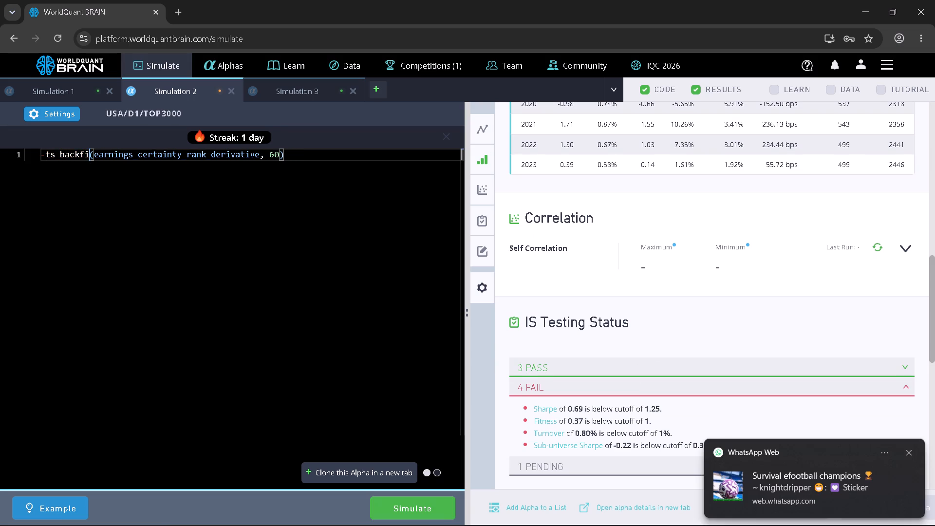
{"action": "key", "text": "BackSpace"}
{"action": "key", "text": "BackSpace"}
{"action": "key", "text": "BackSpace"}
{"action": "key", "text": "BackSpace"}
{"action": "key", "text": "BackSpace"}
{"action": "key", "text": "BackSpace"}
{"action": "type", "text": "del"}
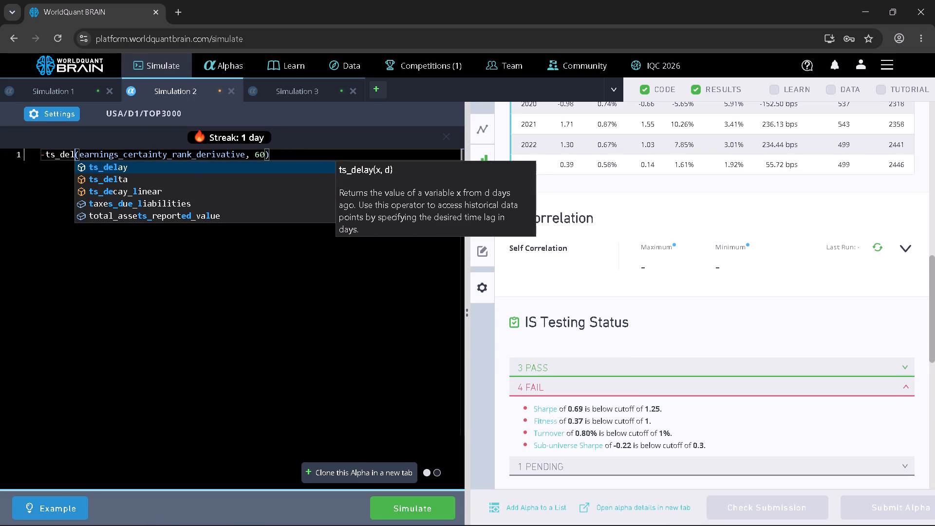
{"action": "type", "text": "ta"}
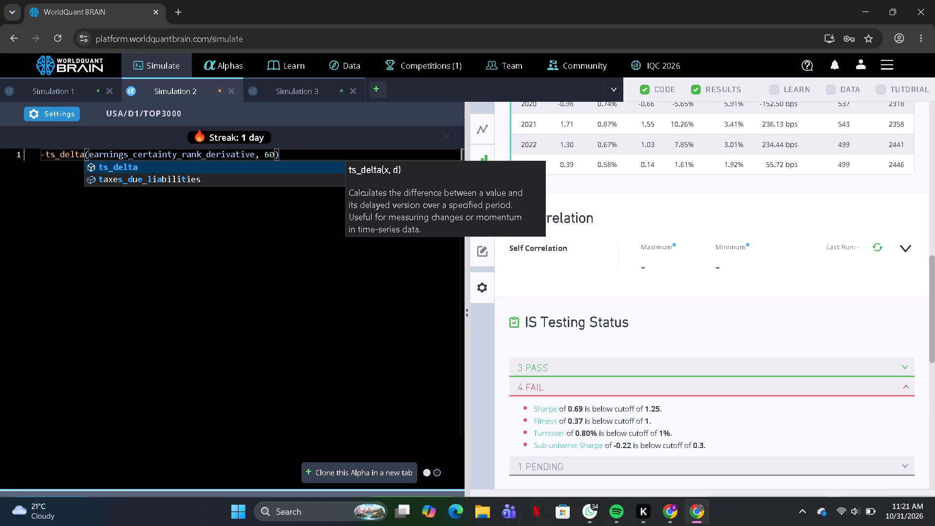
{"action": "left_click", "coordinate": [438, 499]}
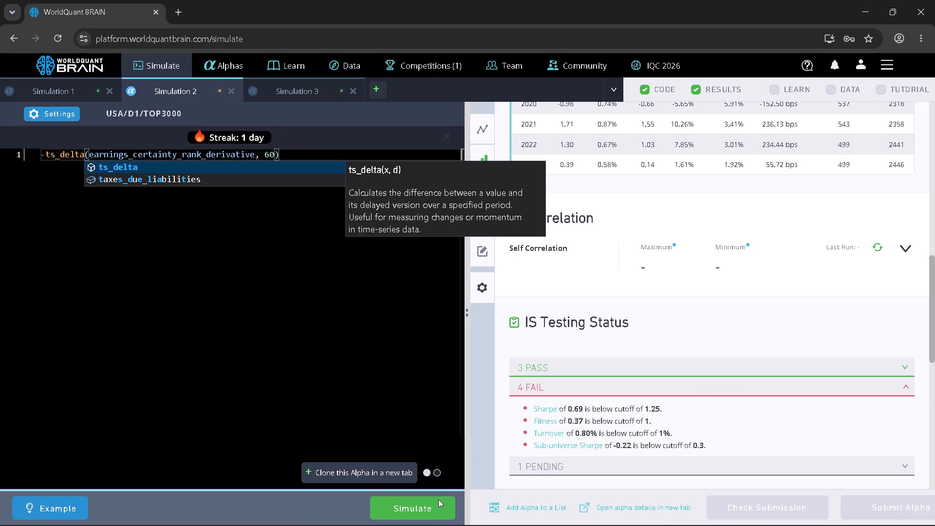
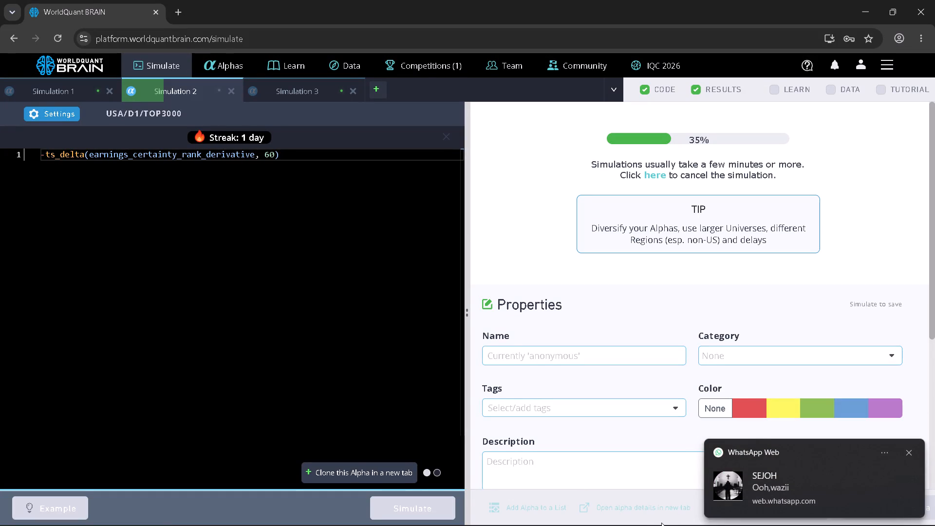
In the other Chrome window, set Simulation 2's neutralization to Subindustry, decay to 4 and universe to TOP3000, apply the settings, and run the simulation.
{"action": "left_click", "coordinate": [669, 507]}
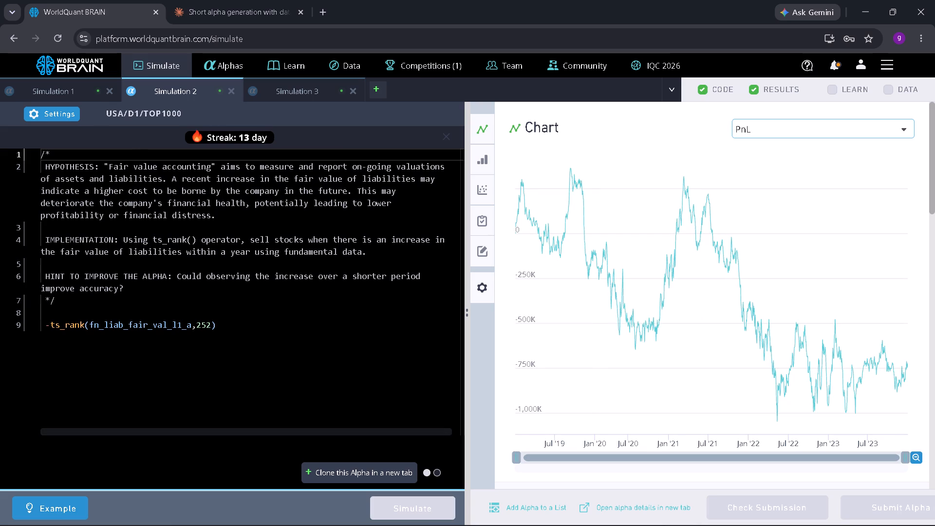
{"action": "left_click", "coordinate": [71, 114]}
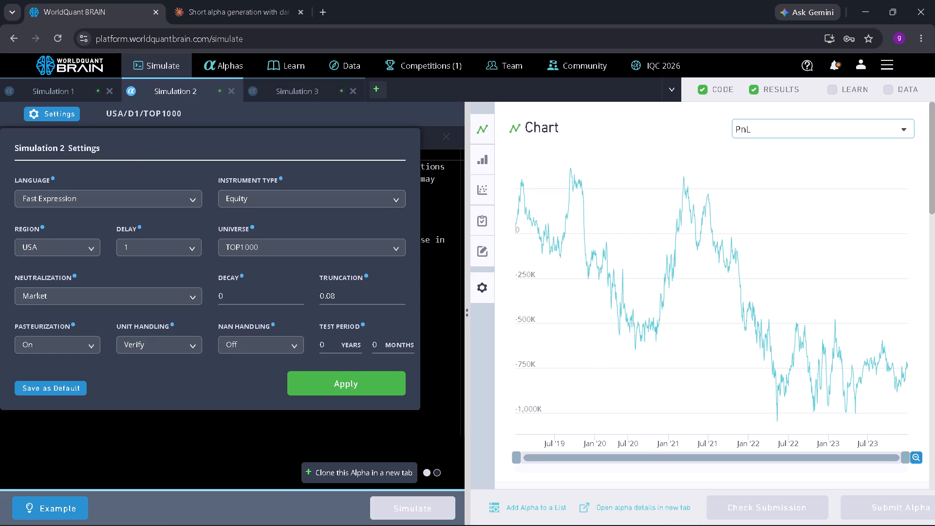
{"action": "left_click", "coordinate": [192, 294]}
{"action": "left_click", "coordinate": [112, 387]}
{"action": "double_click", "coordinate": [298, 295]}
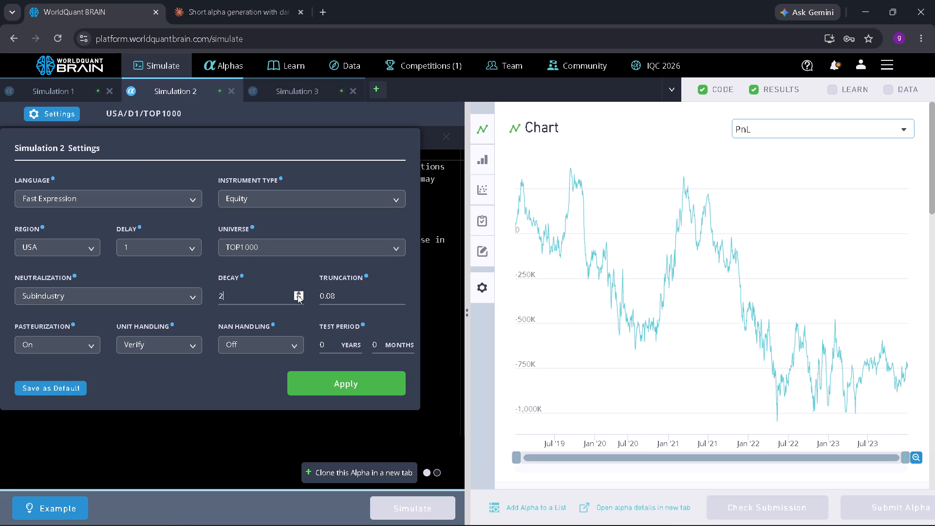
{"action": "left_click", "coordinate": [298, 295]}
{"action": "left_click", "coordinate": [298, 295]}
{"action": "left_click", "coordinate": [316, 247]}
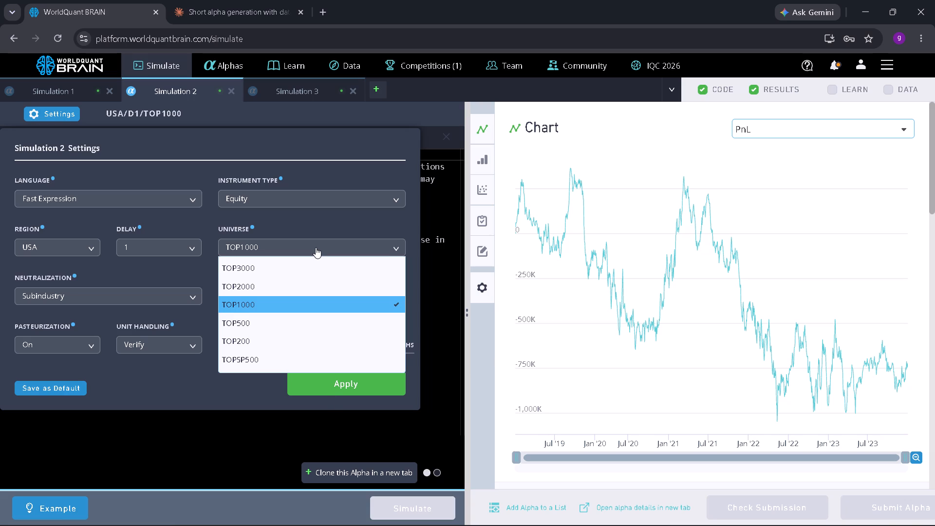
{"action": "left_click", "coordinate": [296, 271]}
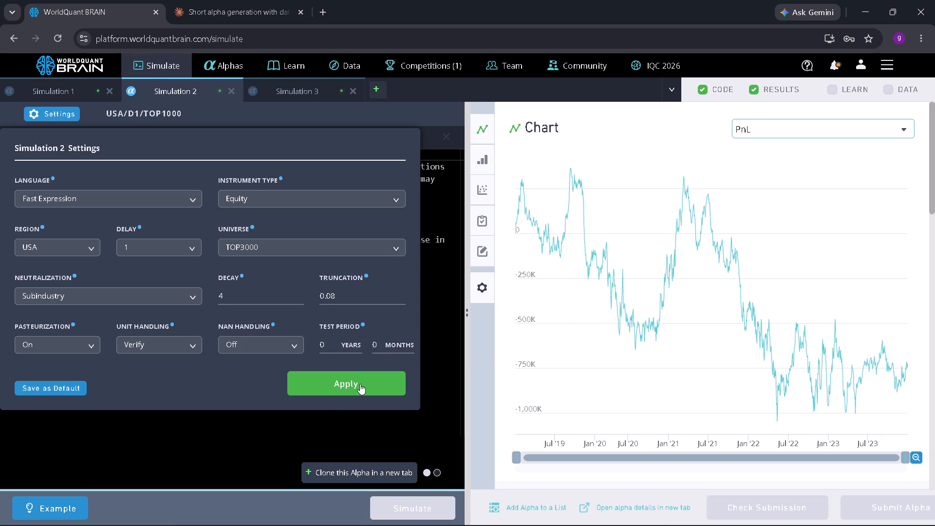
{"action": "left_click", "coordinate": [373, 379]}
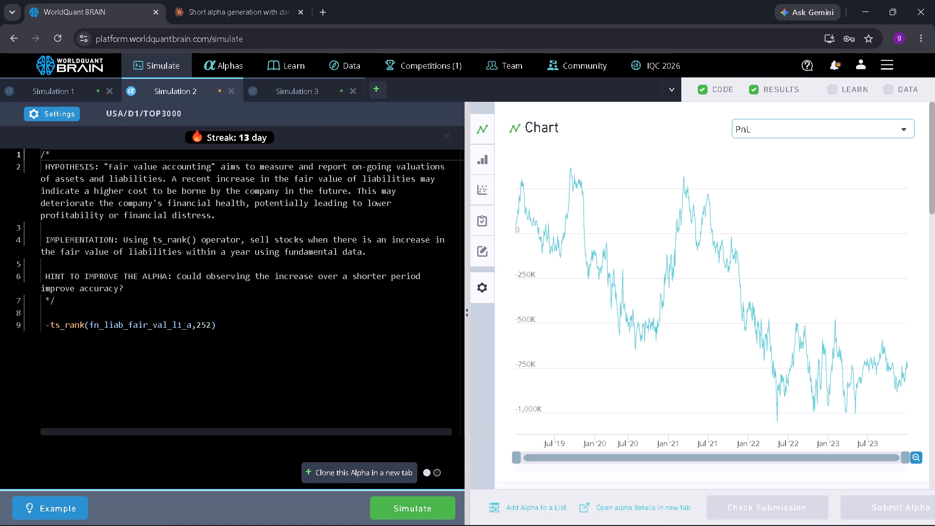
{"action": "left_click", "coordinate": [402, 506]}
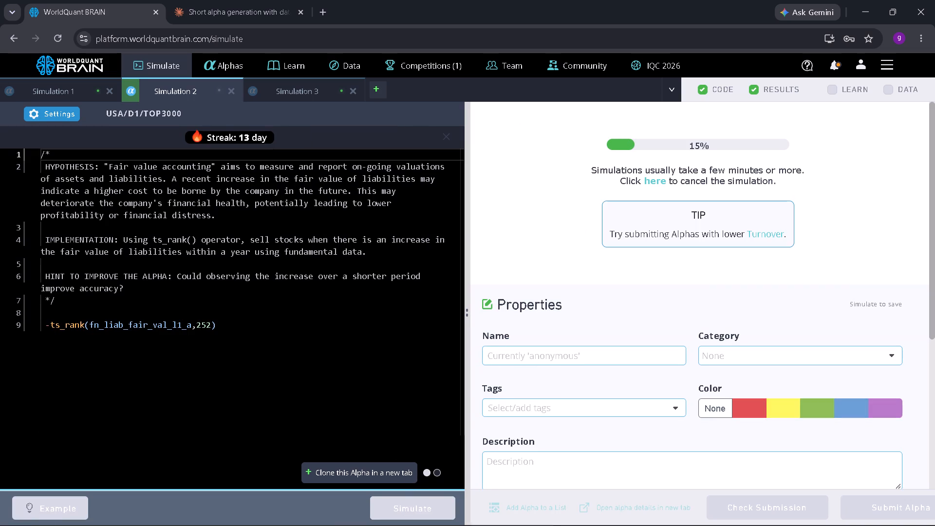
Switch back to the first Chrome window and replace ts_delta with ts_decay_linear in Simulation 2's expression.
{"action": "left_click", "coordinate": [704, 516]}
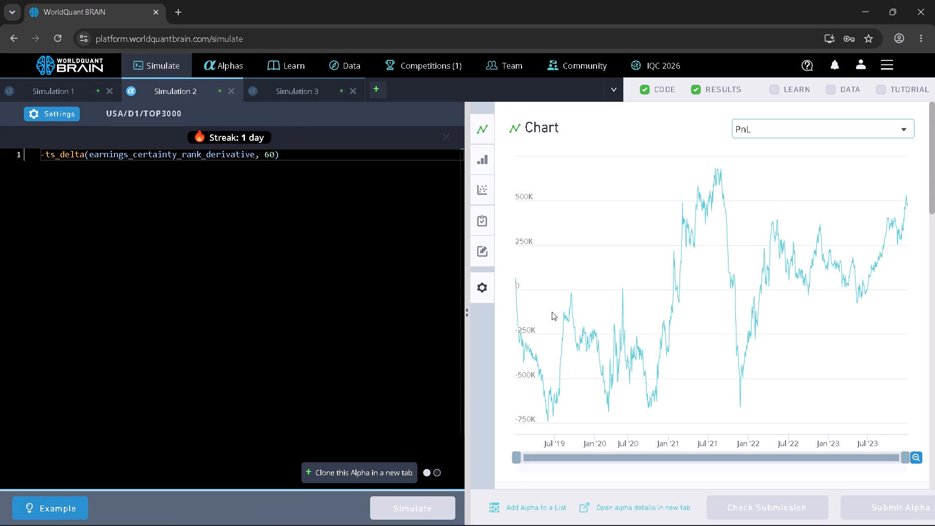
{"action": "left_click", "coordinate": [87, 150]}
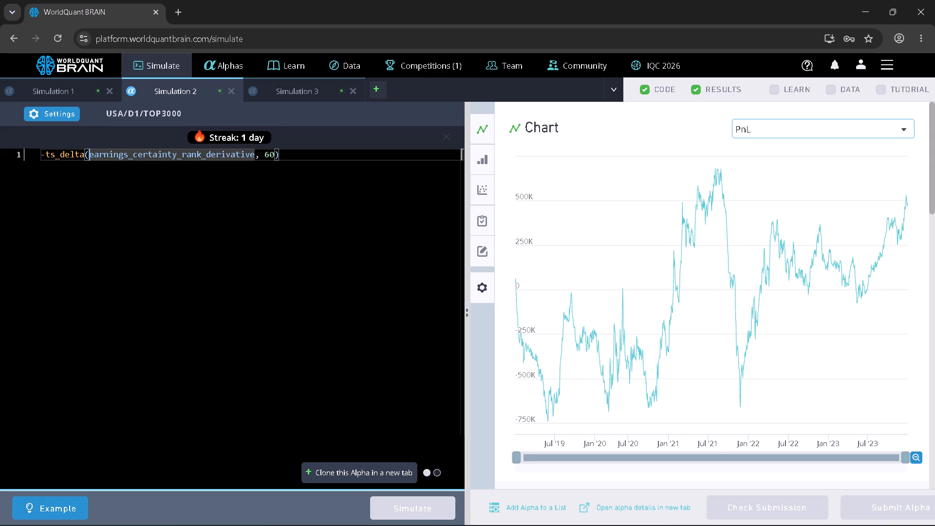
{"action": "key", "text": "Left"}
{"action": "key", "text": "BackSpace"}
{"action": "key", "text": "BackSpace"}
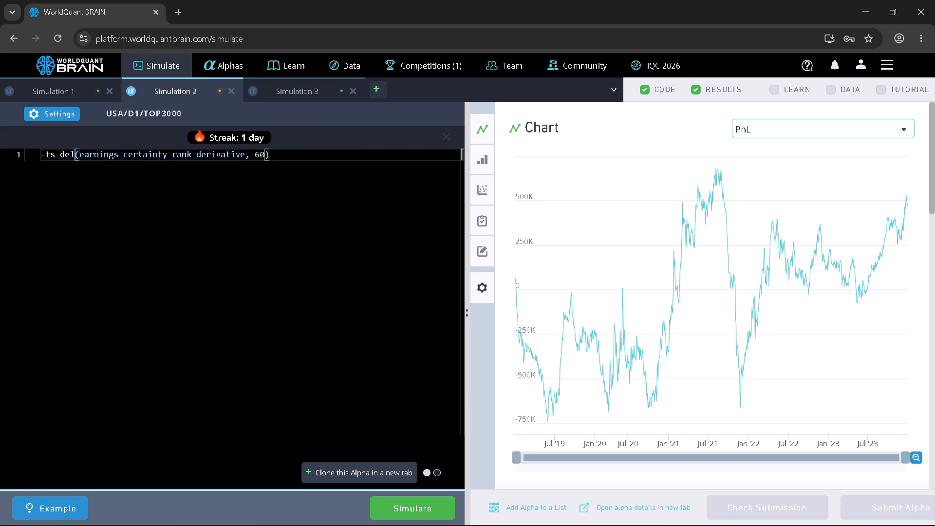
{"action": "key", "text": "BackSpace"}
{"action": "key", "text": "c"}
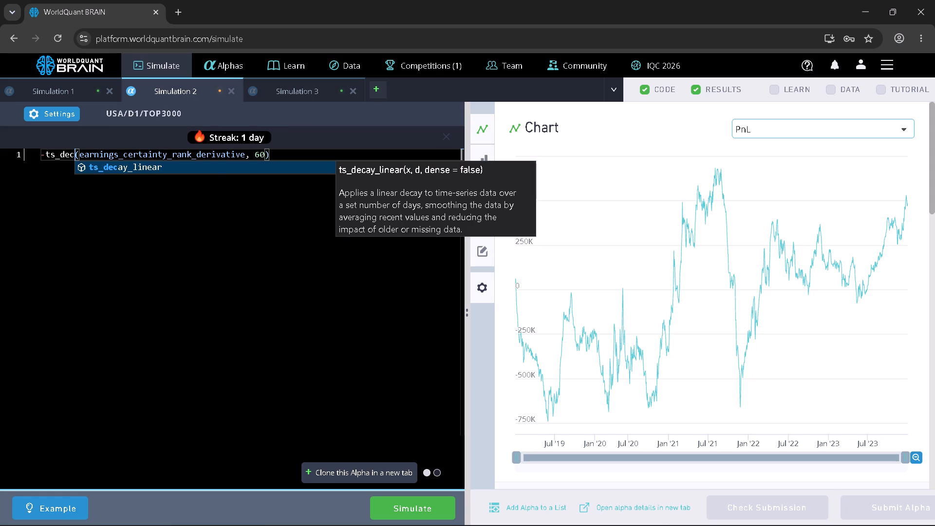
{"action": "left_click", "coordinate": [234, 166]}
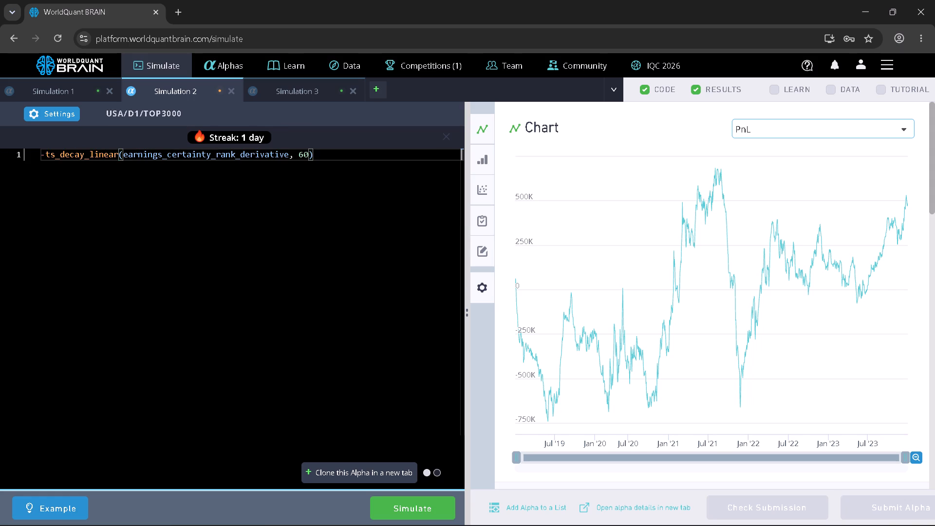
Replace the 60 argument of ts_decay_linear with dense=false and run the simulation.
{"action": "left_click", "coordinate": [308, 153]}
{"action": "key", "text": "BackSpace"}
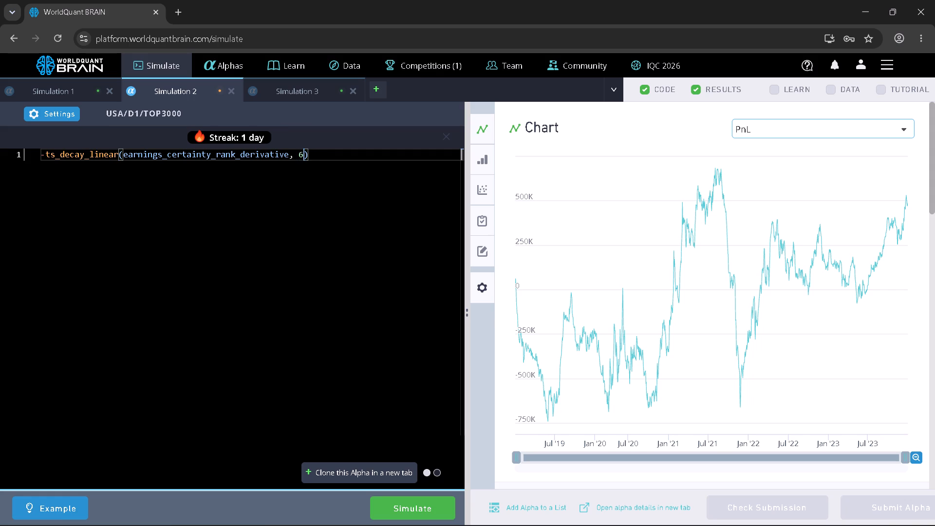
{"action": "key", "text": "BackSpace"}
{"action": "type", "text": "dens"}
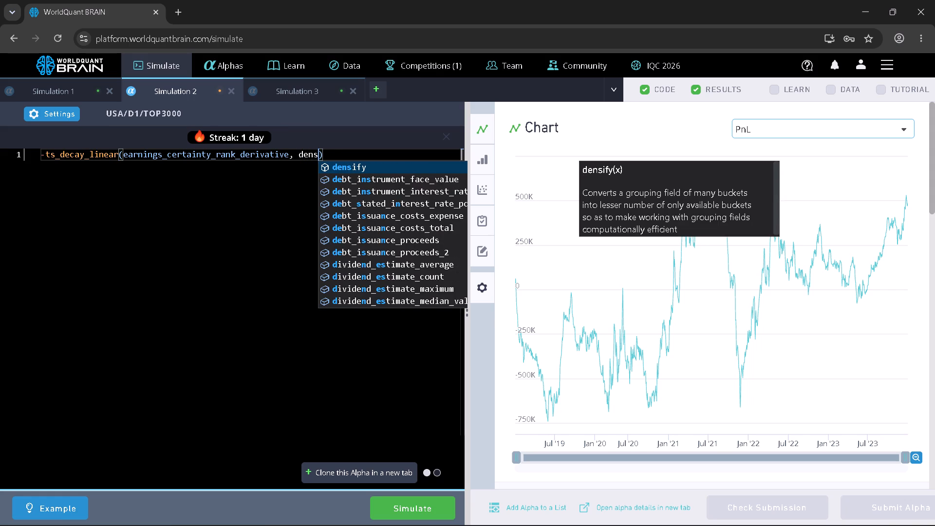
{"action": "key", "text": "e"}
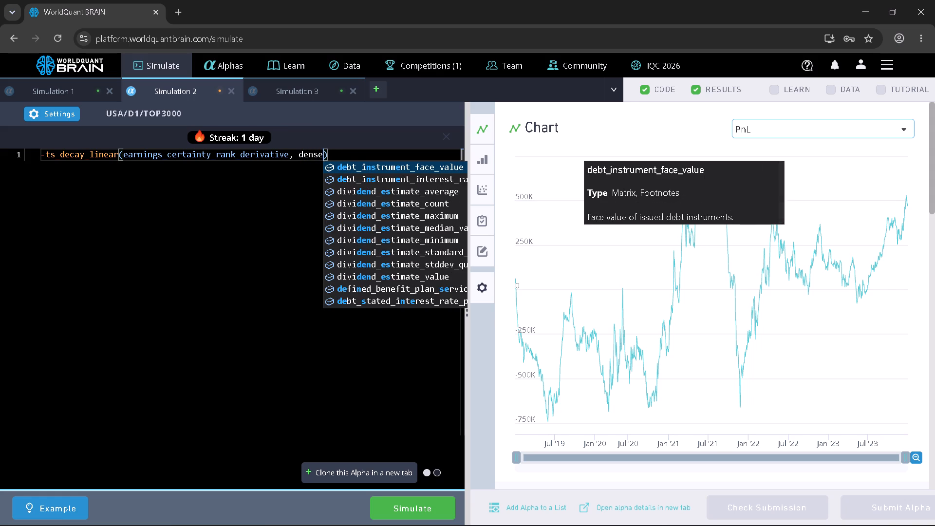
{"action": "key", "text": "shift+plus"}
{"action": "key", "text": "BackSpace"}
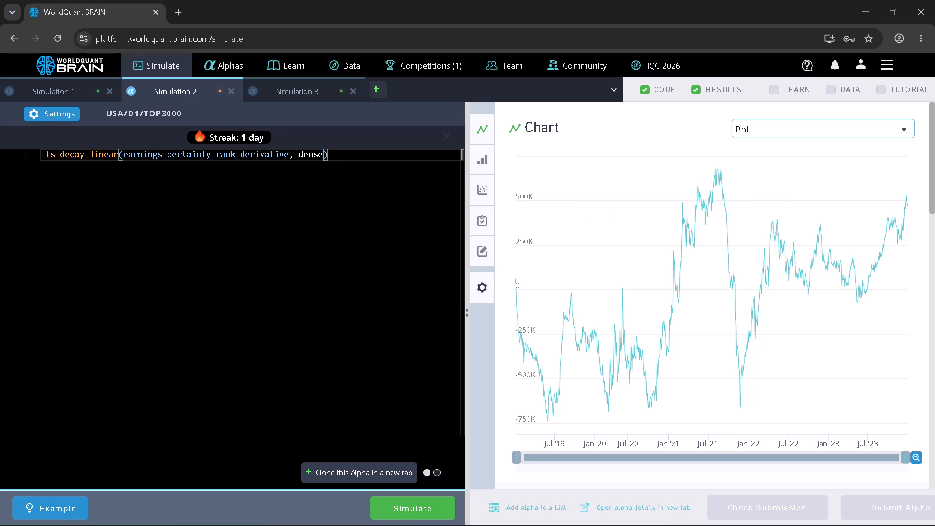
{"action": "key", "text": "equal"}
{"action": "type", "text": "fal"}
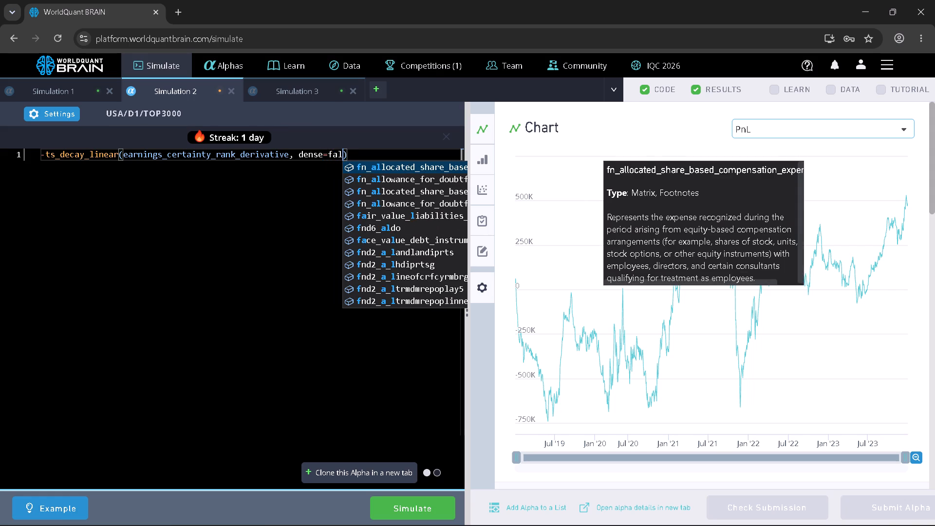
{"action": "type", "text": "se"}
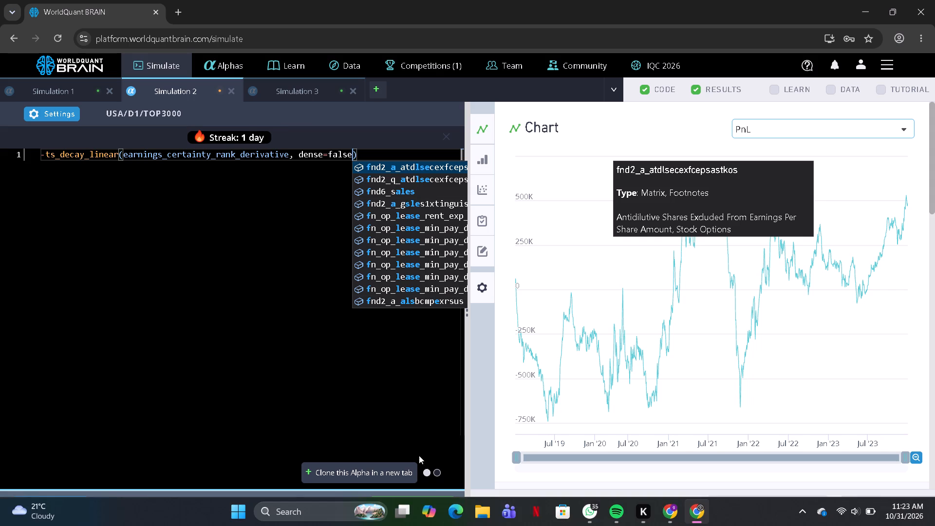
{"action": "left_click", "coordinate": [443, 509]}
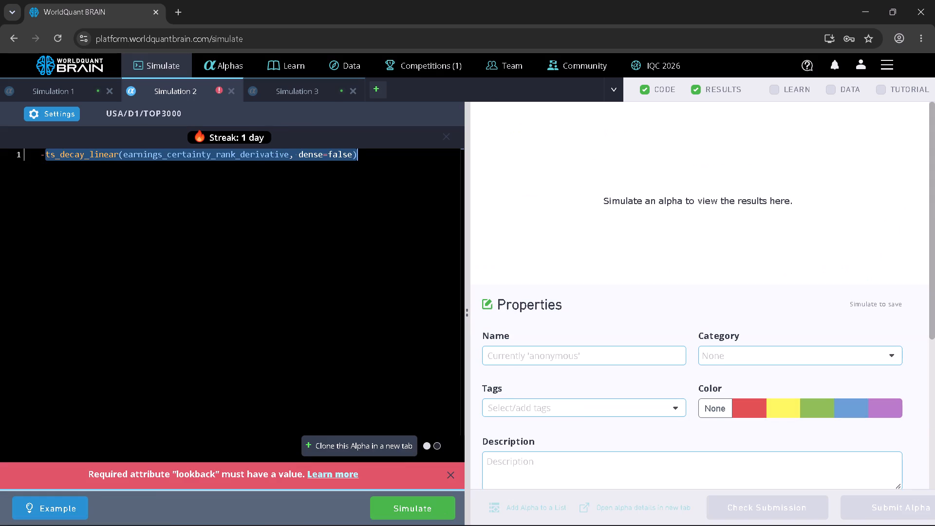
Insert 60 as the lookback argument before dense=false in the ts_decay_linear expression and run the simulation.
{"action": "left_click", "coordinate": [293, 153]}
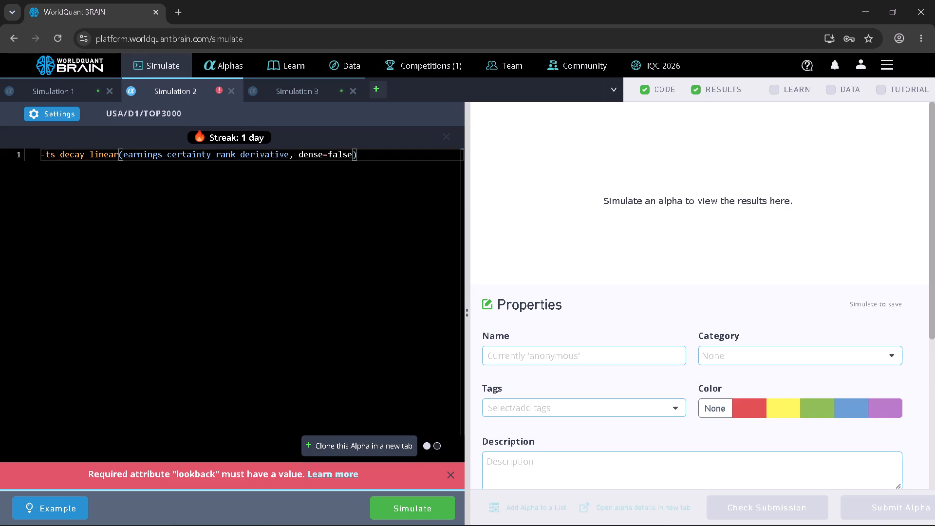
{"action": "type", "text": "60"}
{"action": "key", "text": "comma"}
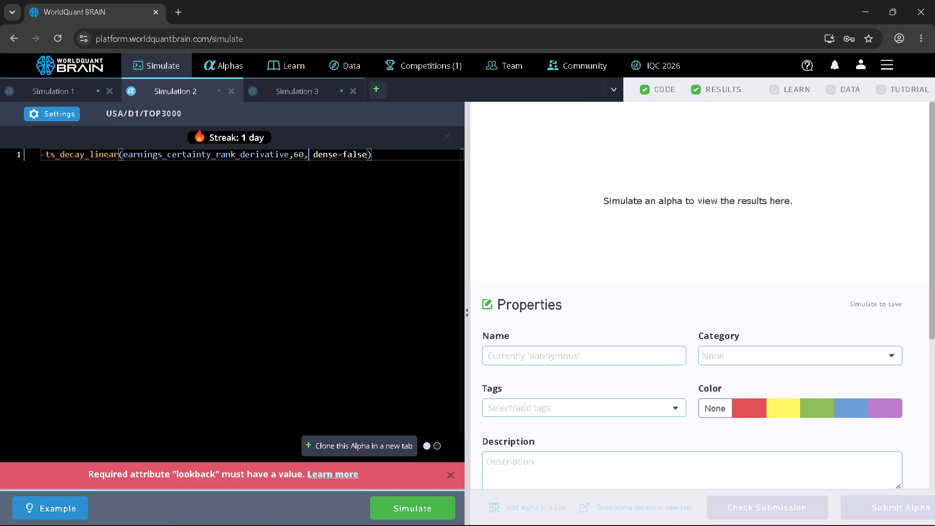
{"action": "left_click", "coordinate": [405, 500]}
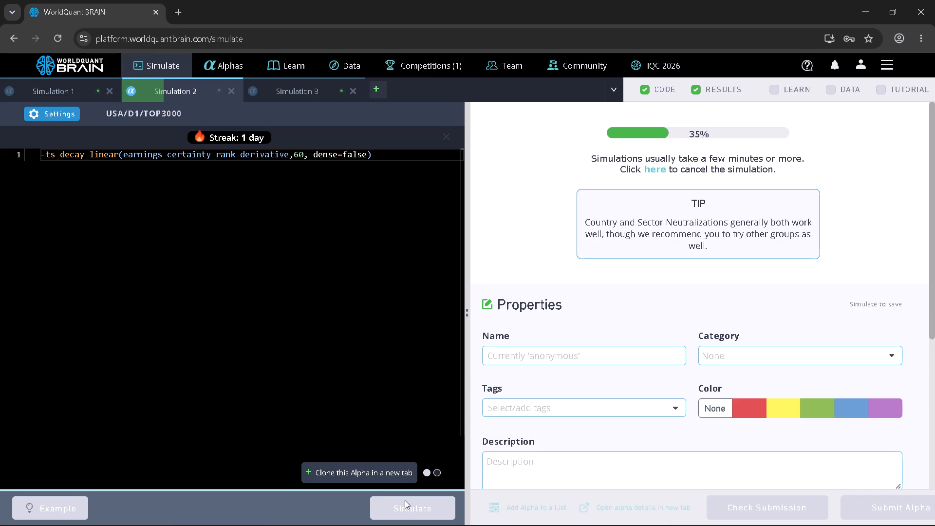
{"action": "left_click", "coordinate": [117, 153]}
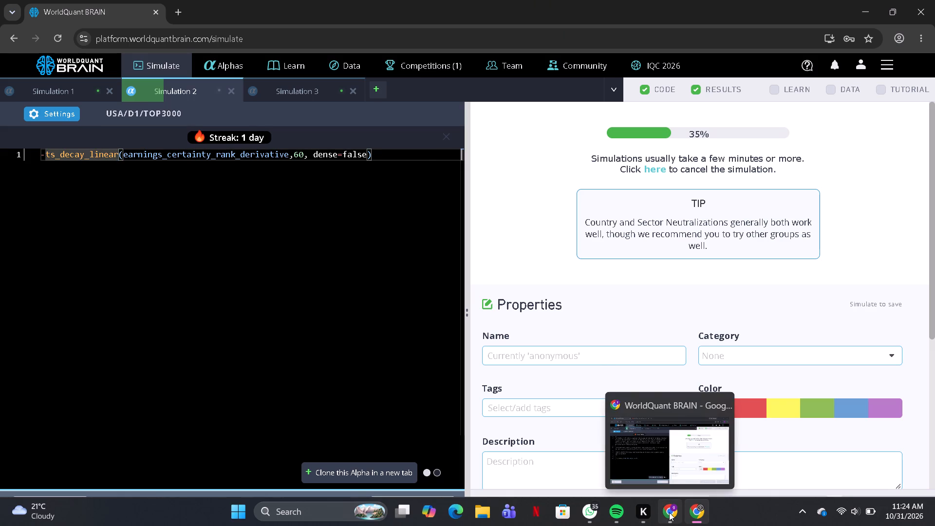
Switch to the other Chrome window and examine its Simulation 2 summary and failed IS tests.
{"action": "left_click", "coordinate": [669, 512]}
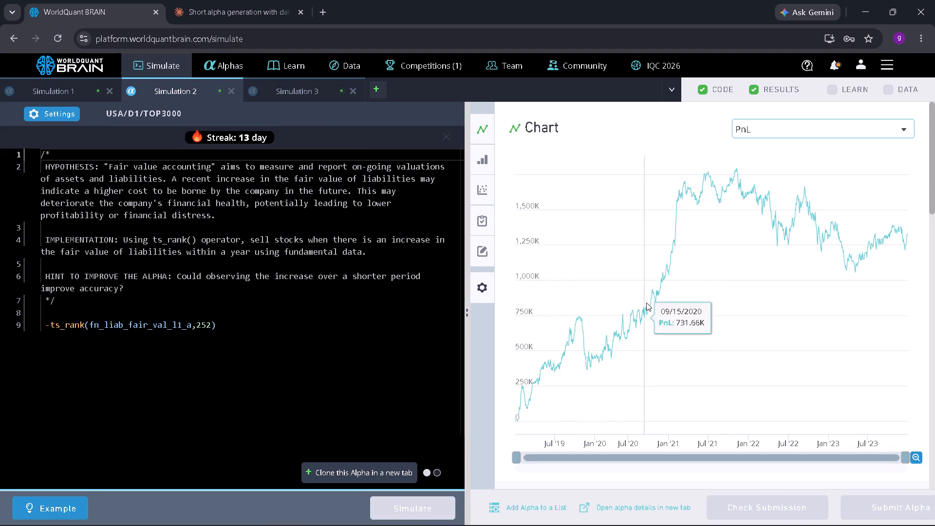
{"action": "scroll", "coordinate": [649, 302], "scroll_direction": "down", "scroll_amount": 3}
{"action": "scroll", "coordinate": [679, 365], "scroll_direction": "down", "scroll_amount": 3}
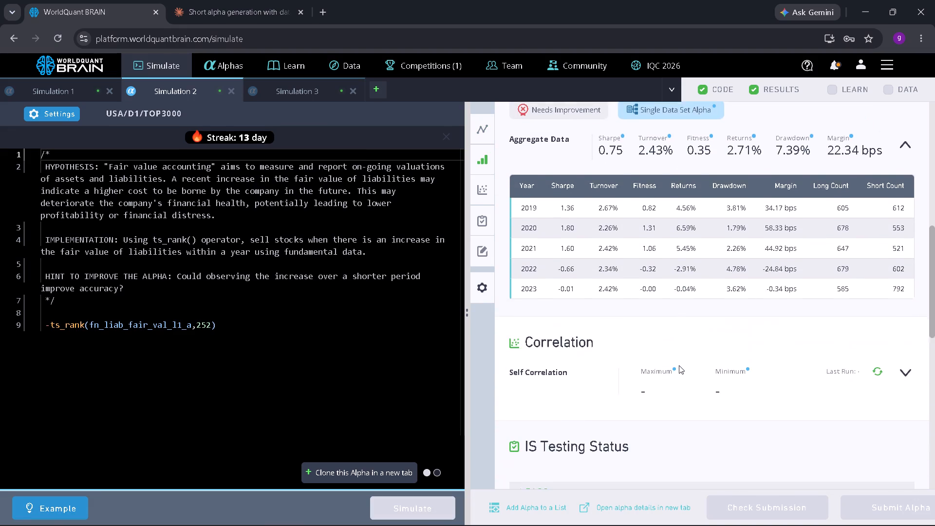
{"action": "scroll", "coordinate": [679, 365], "scroll_direction": "down", "scroll_amount": 1}
{"action": "left_click", "coordinate": [675, 399]}
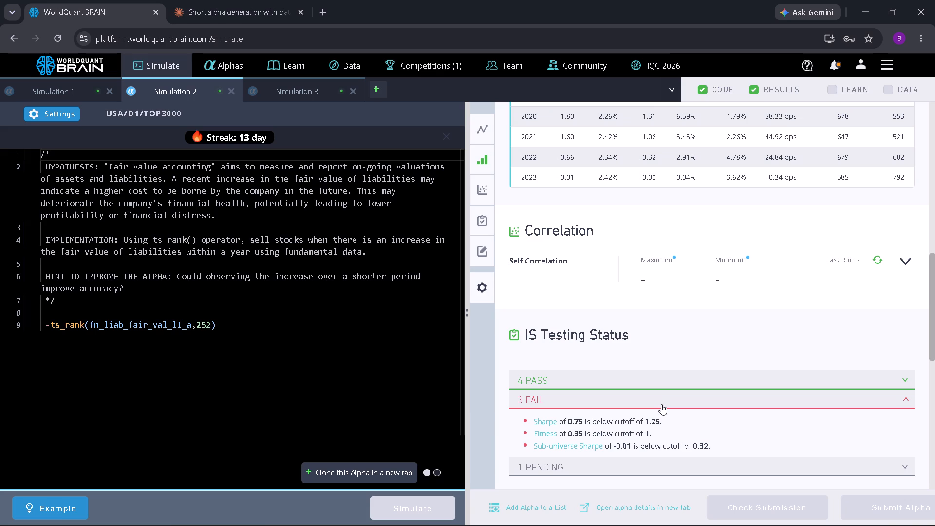
Change -ts_rank to rank in this window's Simulation 2 expression and run the simulation.
{"action": "left_click", "coordinate": [66, 325]}
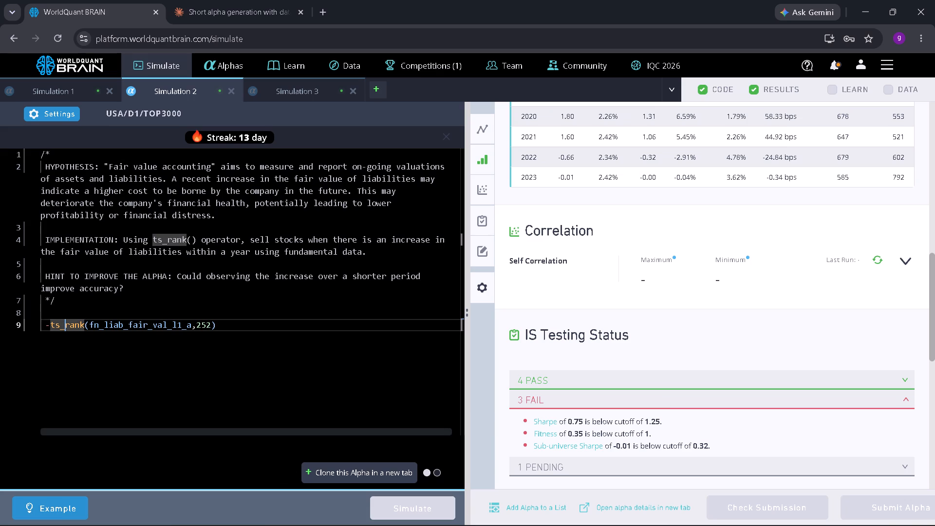
{"action": "key", "text": "BackSpace"}
{"action": "key", "text": "BackSpace"}
{"action": "key", "text": "BackSpace"}
{"action": "key", "text": "BackSpace"}
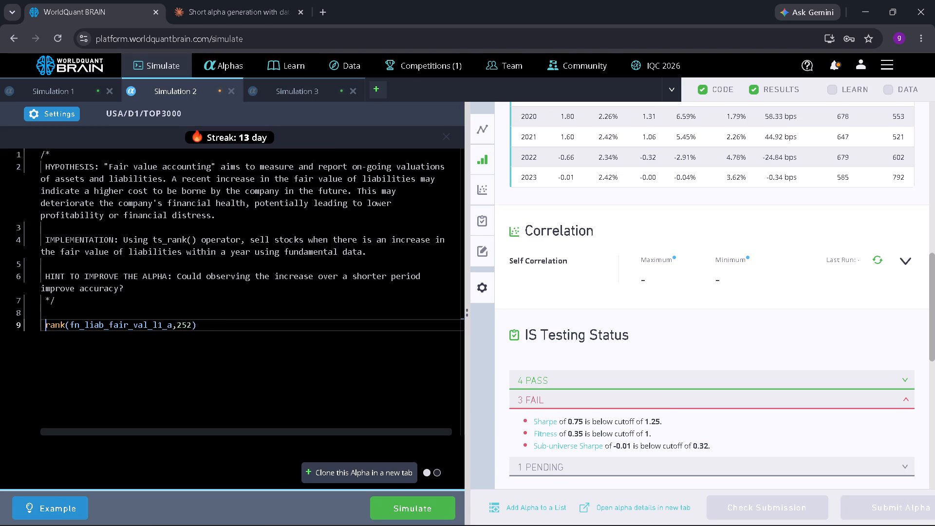
{"action": "left_click", "coordinate": [405, 498]}
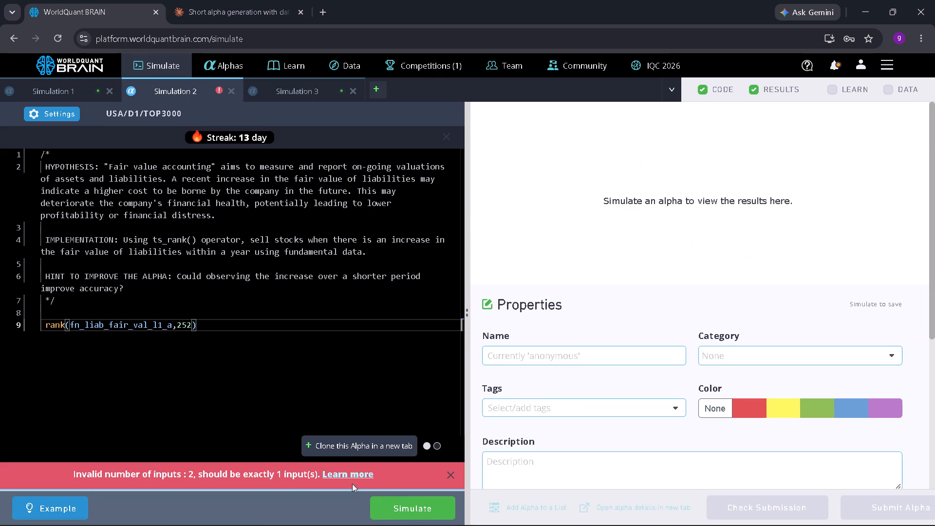
Remove the 252 argument so the expression reads rank(fn_liab_fair_val_l1_a), and run the simulation.
{"action": "left_click", "coordinate": [191, 319]}
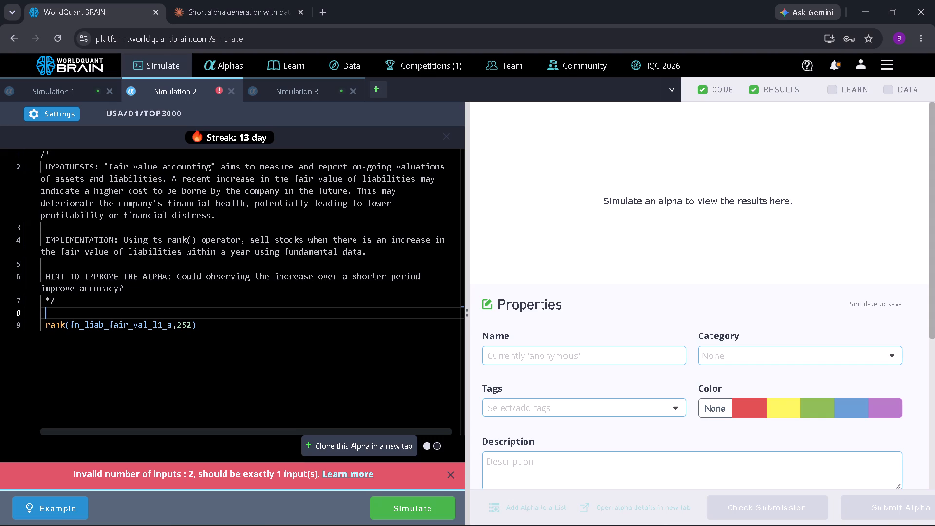
{"action": "left_click", "coordinate": [191, 325]}
{"action": "key", "text": "BackSpace"}
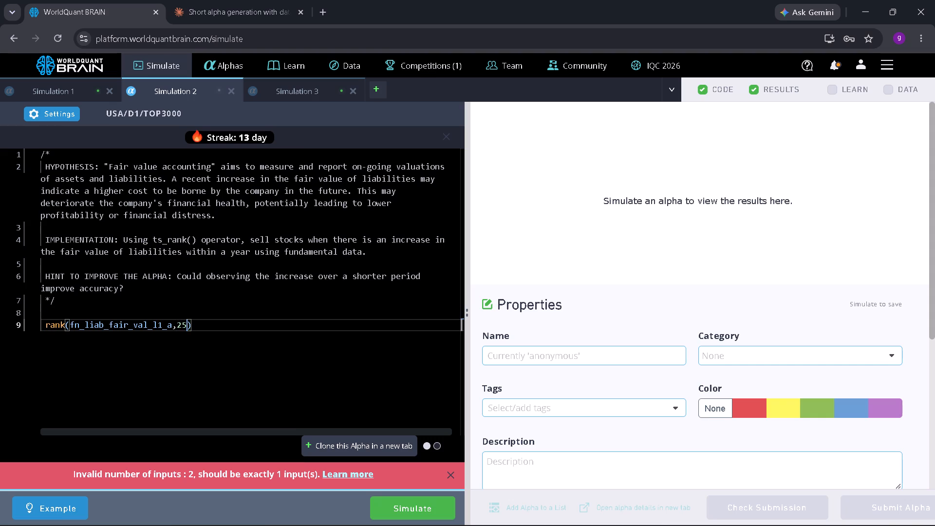
{"action": "key", "text": "BackSpace"}
{"action": "key", "text": "BackSpace"}
{"action": "key", "text": "BackSpace"}
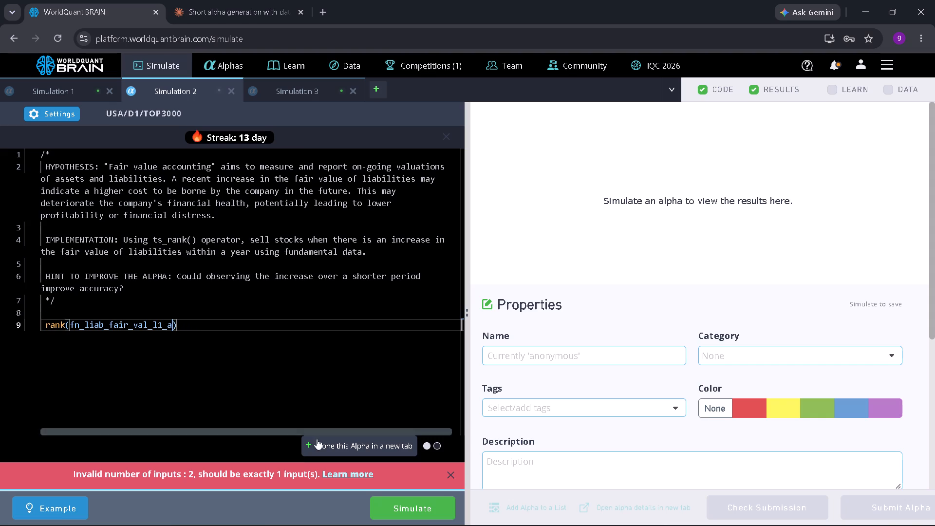
{"action": "left_click", "coordinate": [400, 502]}
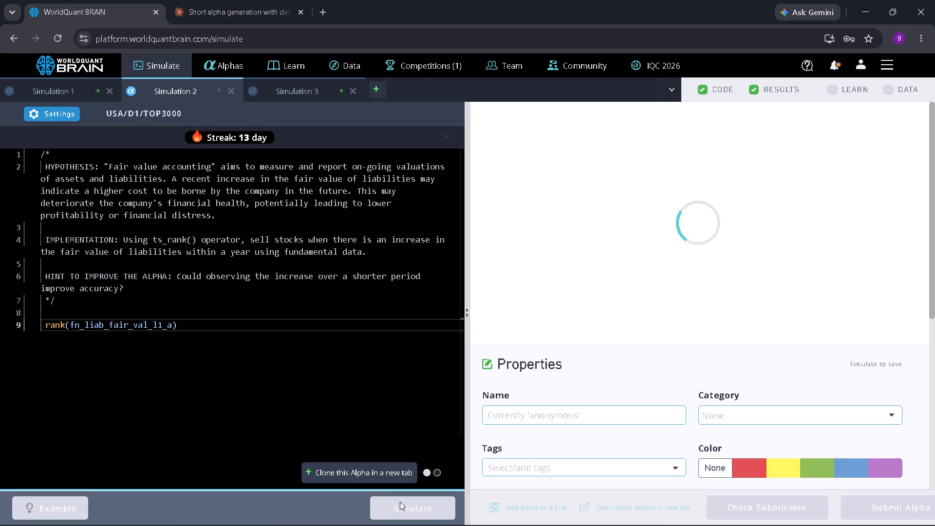
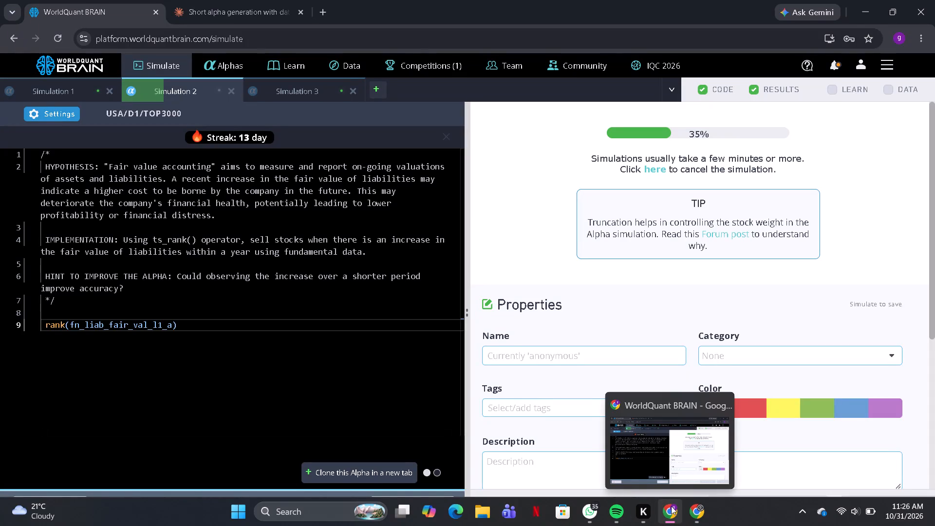
Switch to the other Chrome window and examine the ts_decay_linear simulation's chart, yearly summary and failed IS tests.
{"action": "left_click", "coordinate": [698, 521]}
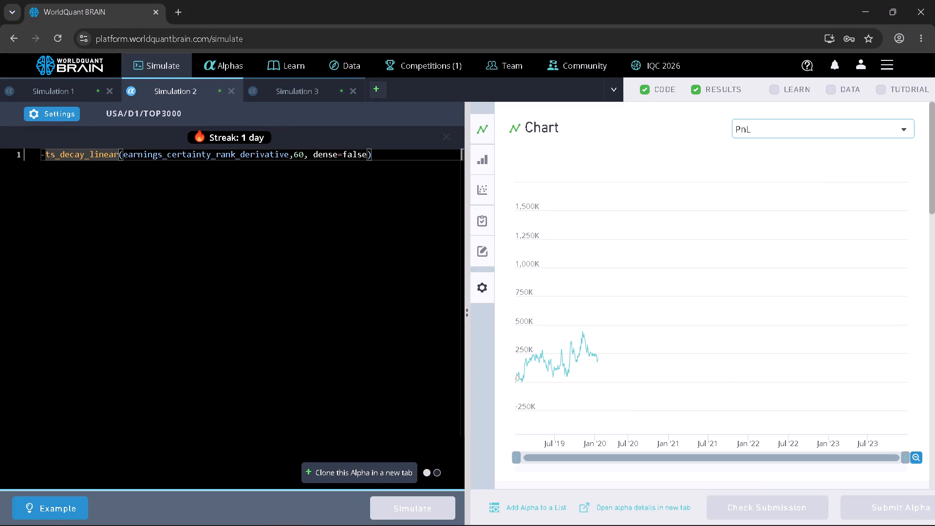
{"action": "scroll", "coordinate": [641, 414], "scroll_direction": "down", "scroll_amount": 1}
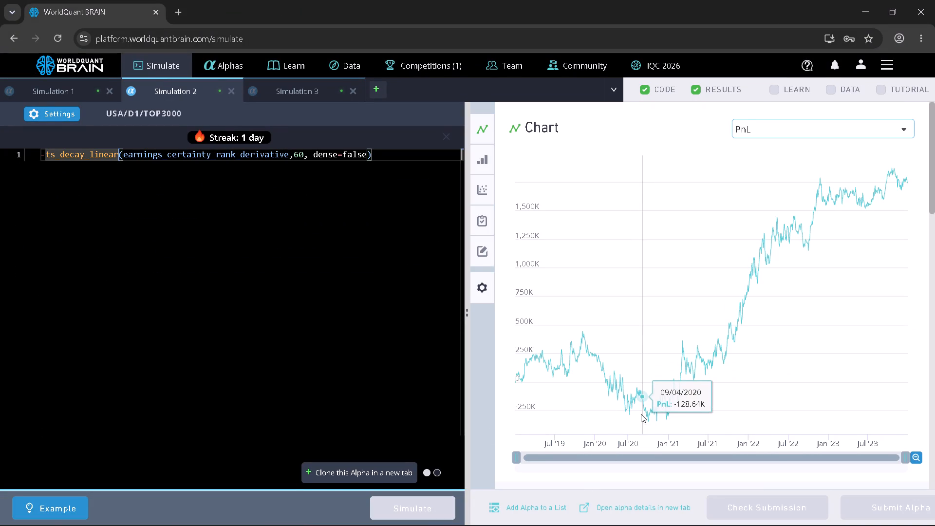
{"action": "scroll", "coordinate": [641, 414], "scroll_direction": "down", "scroll_amount": 5}
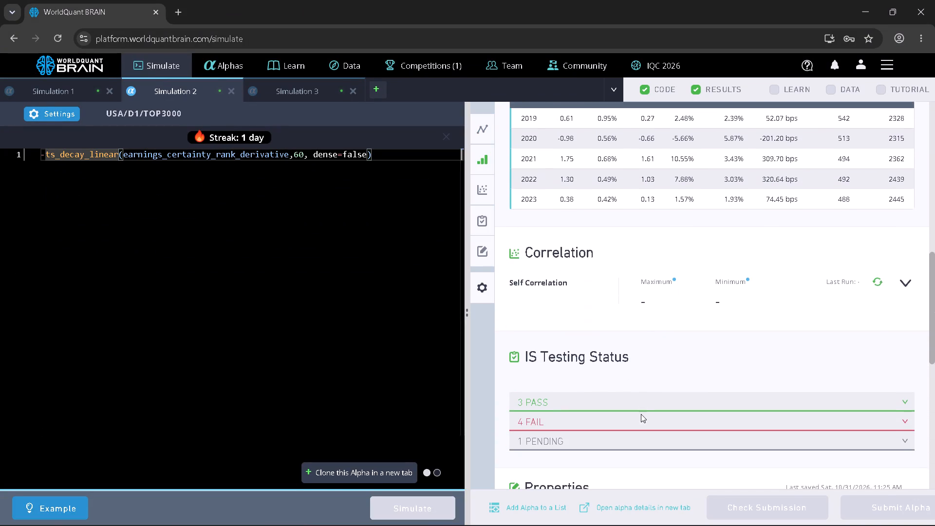
{"action": "left_click", "coordinate": [635, 412]}
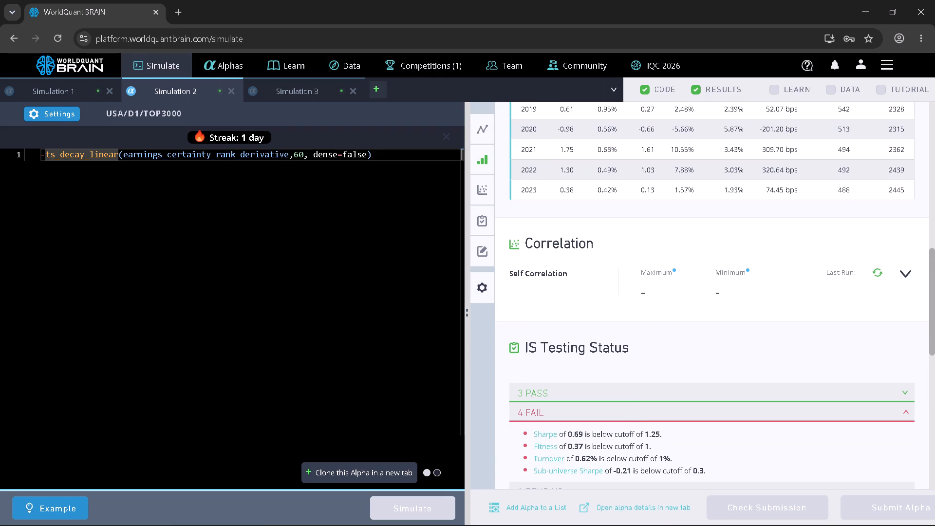
Replace the -ts_decay_linear operator with rank in this window's Simulation 2 expression.
{"action": "key", "text": "BackSpace"}
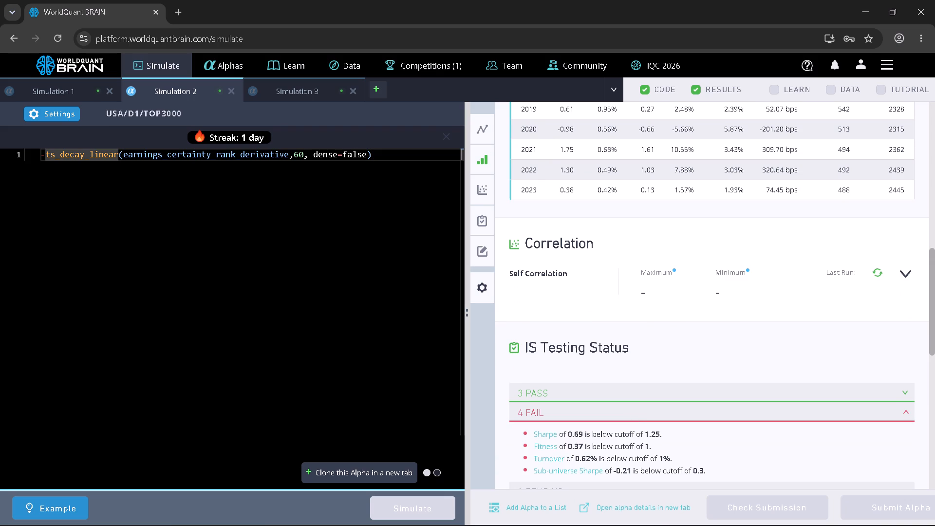
{"action": "left_click", "coordinate": [118, 158]}
{"action": "key", "text": "BackSpace"}
{"action": "key", "text": "BackSpace"}
{"action": "key", "text": "BackSpace"}
{"action": "key", "text": "BackSpace"}
{"action": "key", "text": "BackSpace"}
{"action": "key", "text": "BackSpace"}
{"action": "key", "text": "BackSpace"}
{"action": "key", "text": "BackSpace"}
{"action": "key", "text": "BackSpace"}
{"action": "key", "text": "BackSpace"}
{"action": "key", "text": "BackSpace"}
{"action": "key", "text": "BackSpace"}
{"action": "key", "text": "BackSpace"}
{"action": "key", "text": "BackSpace"}
{"action": "key", "text": "BackSpace"}
{"action": "key", "text": "BackSpace"}
{"action": "key", "text": "BackSpace"}
{"action": "key", "text": "BackSpace"}
{"action": "key", "text": "BackSpace"}
{"action": "key", "text": "BackSpace"}
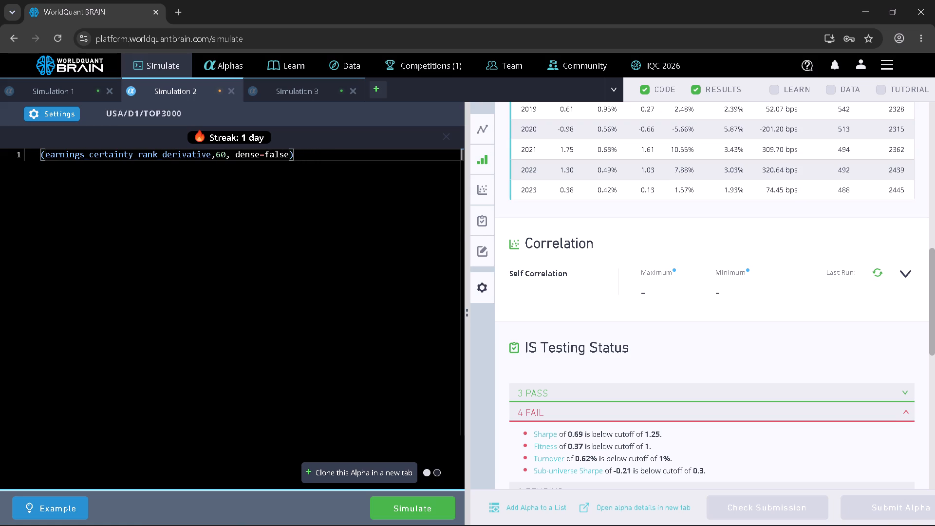
{"action": "type", "text": "rank"}
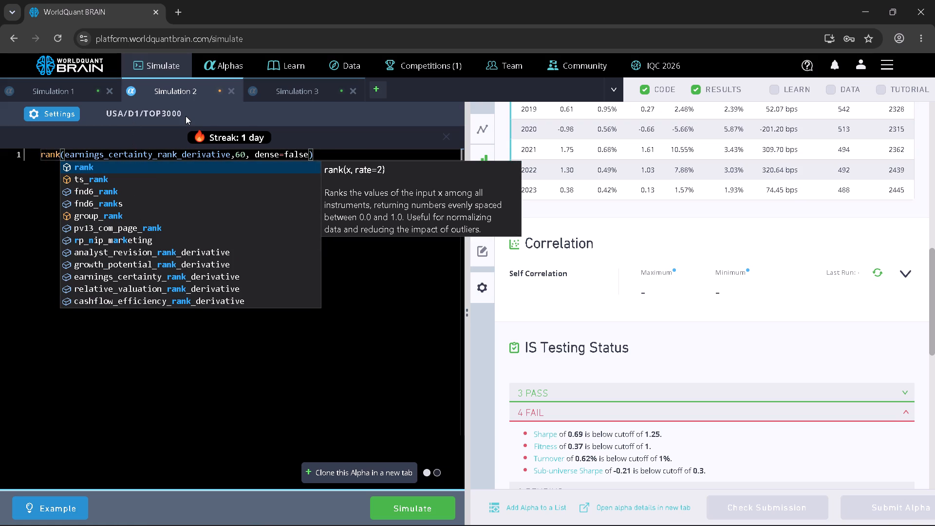
Remove the 60 and dense=false arguments so the expression reads rank(earnings_certainty_rank_derivative), and run the simulation.
{"action": "left_click", "coordinate": [311, 154]}
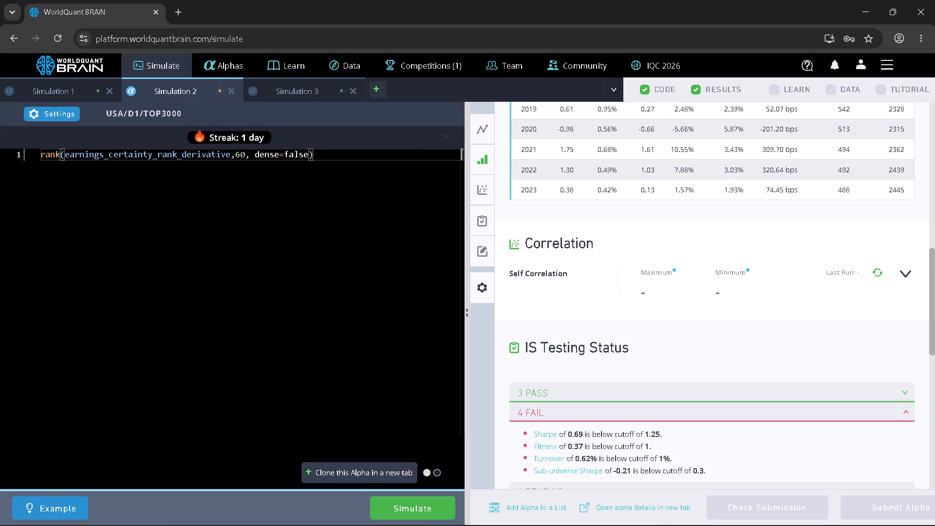
{"action": "key", "text": "Left"}
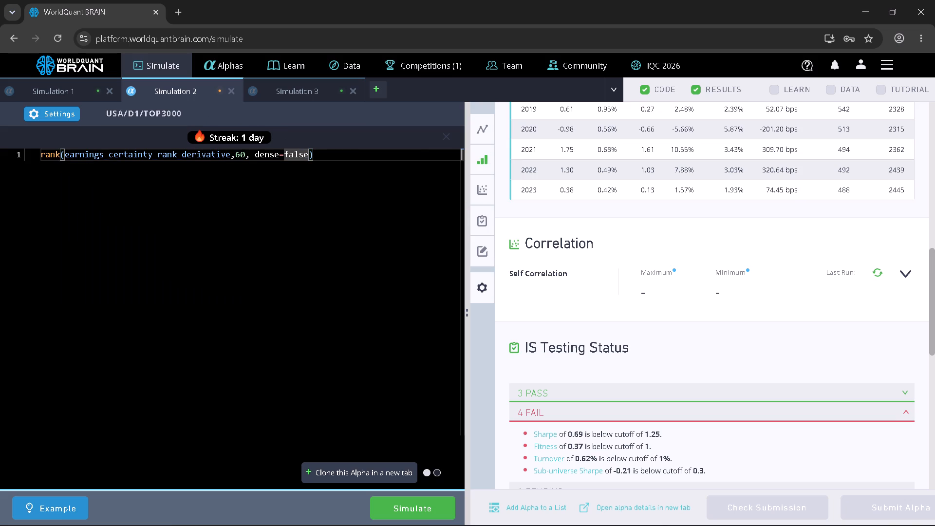
{"action": "key", "text": "BackSpace"}
{"action": "key", "text": "BackSpace"}
{"action": "key", "text": "BackSpace"}
{"action": "key", "text": "BackSpace"}
{"action": "key", "text": "BackSpace"}
{"action": "key", "text": "BackSpace"}
{"action": "key", "text": "BackSpace"}
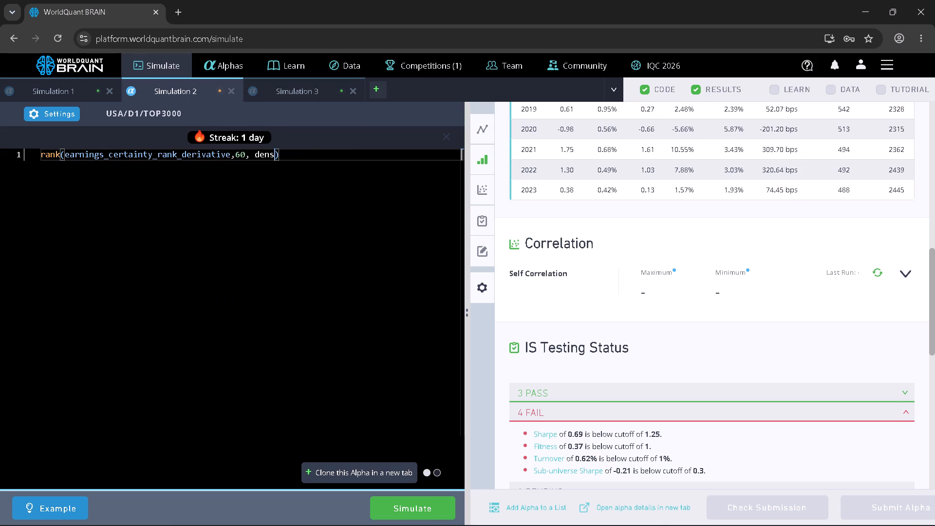
{"action": "key", "text": "BackSpace"}
{"action": "key", "text": "BackSpace"}
{"action": "key", "text": "BackSpace"}
{"action": "key", "text": "BackSpace"}
{"action": "key", "text": "BackSpace"}
{"action": "key", "text": "BackSpace"}
{"action": "key", "text": "BackSpace"}
{"action": "key", "text": "BackSpace"}
{"action": "key", "text": "BackSpace"}
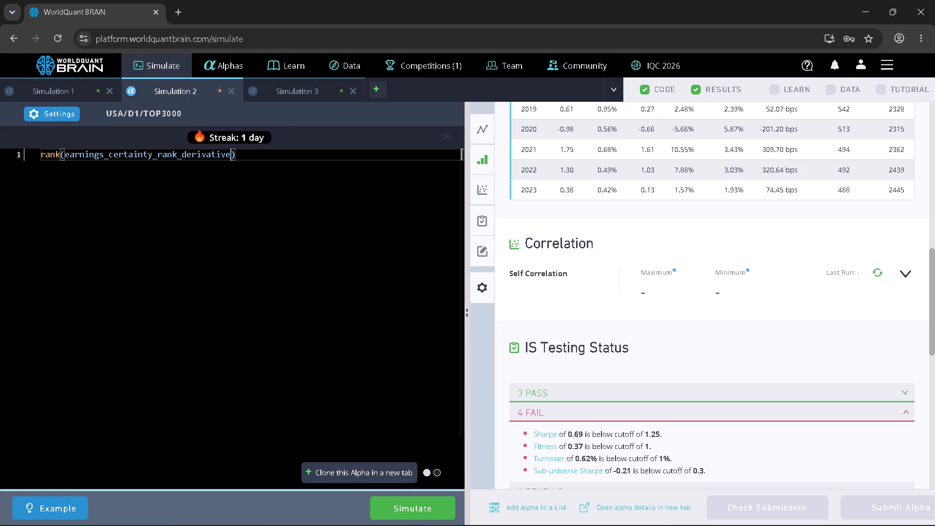
{"action": "left_click", "coordinate": [417, 501]}
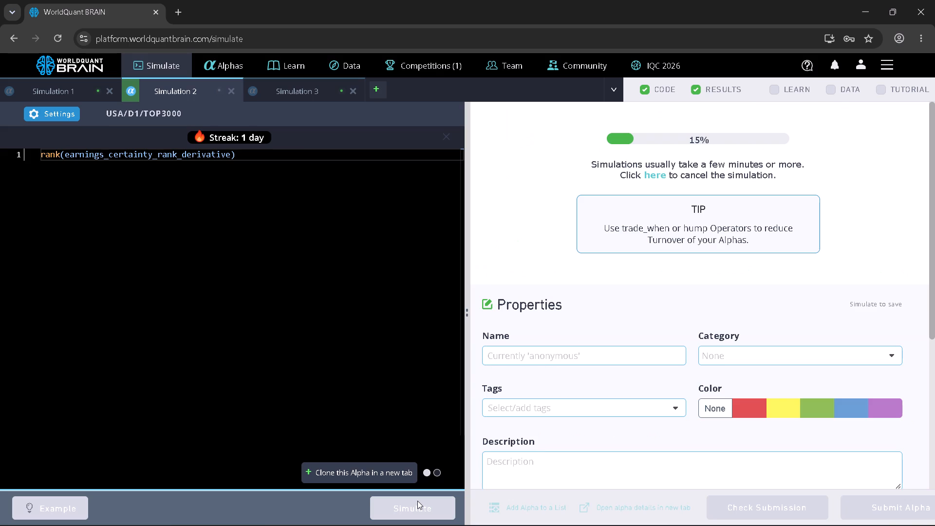
{"action": "double_click", "coordinate": [417, 501]}
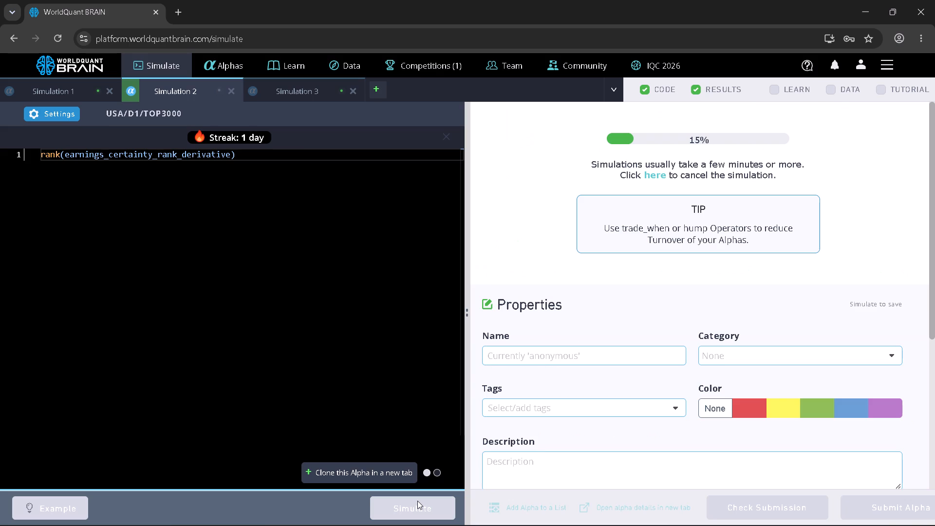
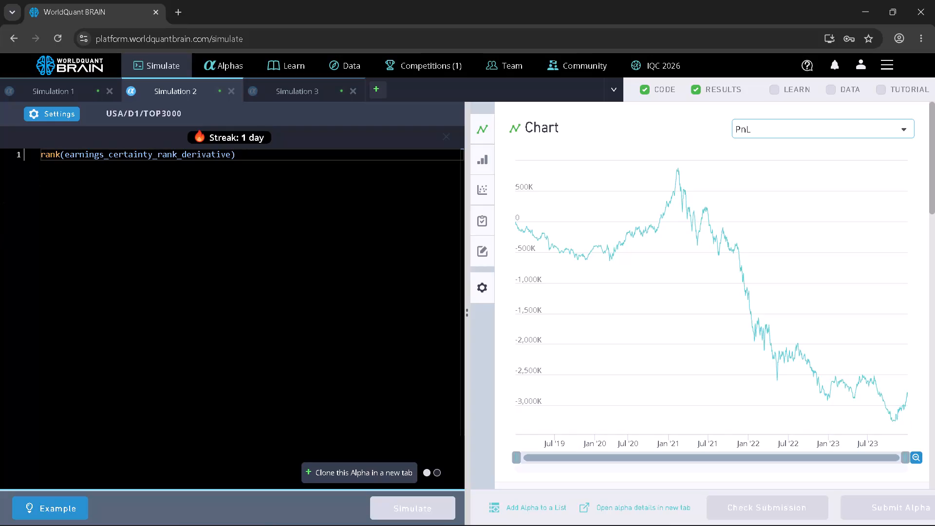
Negate the Simulation 2 expression so it reads -rank(earnings_certainty_rank_derivative).
{"action": "left_click", "coordinate": [41, 152]}
{"action": "key", "text": "minus"}
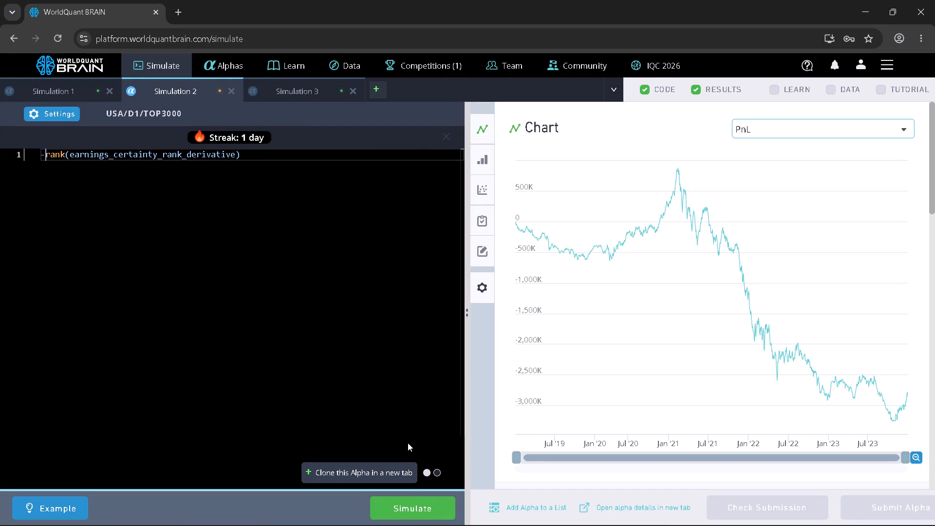
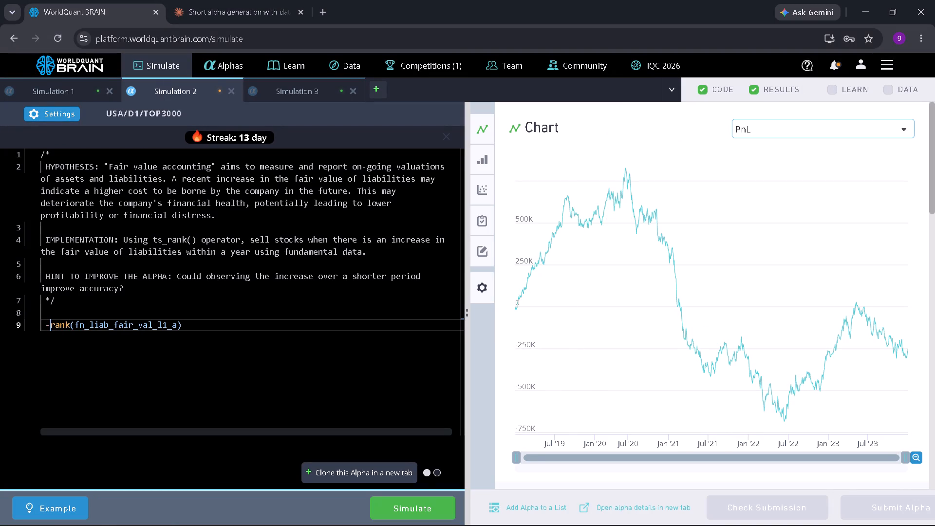
Simulate the -rank(fn_liab_fair_val_l1_a) alpha in Simulation 2.
{"action": "left_click", "coordinate": [439, 507]}
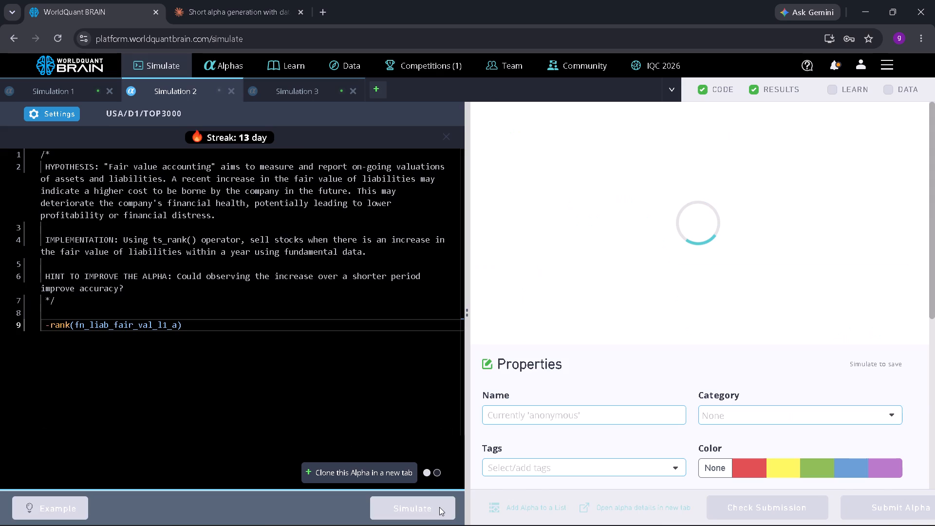
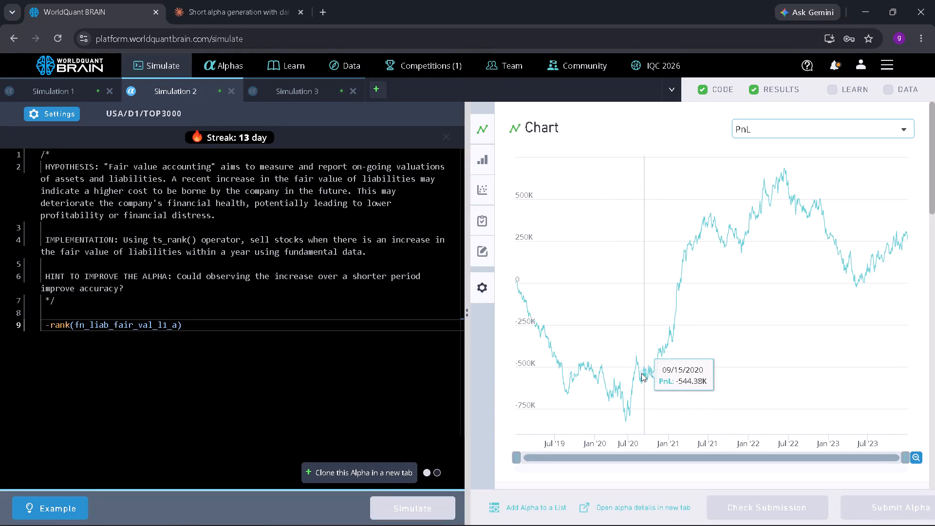
Review the PnL chart, IS Summary and IS Testing Status of the -rank(fn_liab_fair_val_l1_a) alpha in Simulation 2.
{"action": "scroll", "coordinate": [641, 373], "scroll_direction": "down", "scroll_amount": 8}
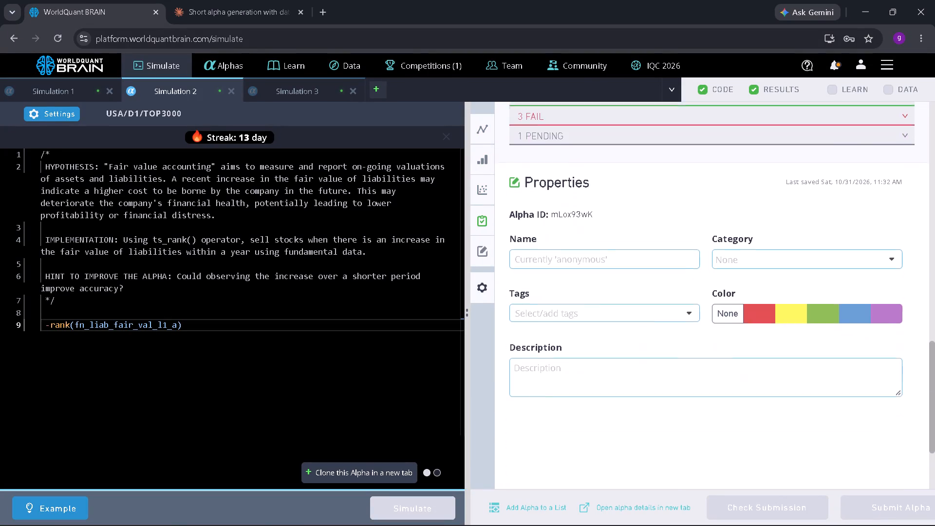
{"action": "scroll", "coordinate": [641, 373], "scroll_direction": "down", "scroll_amount": 6}
{"action": "scroll", "coordinate": [641, 373], "scroll_direction": "up", "scroll_amount": 1}
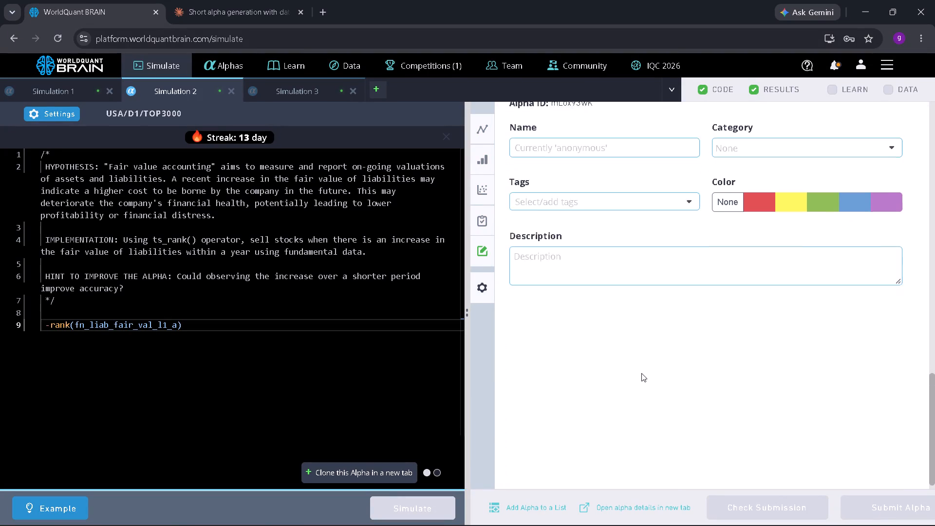
{"action": "scroll", "coordinate": [641, 373], "scroll_direction": "up", "scroll_amount": 6}
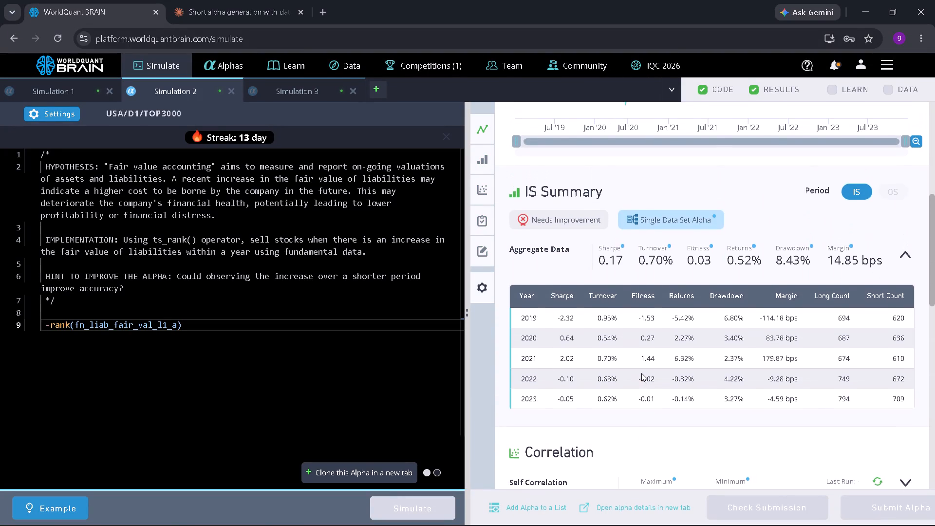
{"action": "scroll", "coordinate": [641, 373], "scroll_direction": "up", "scroll_amount": 4}
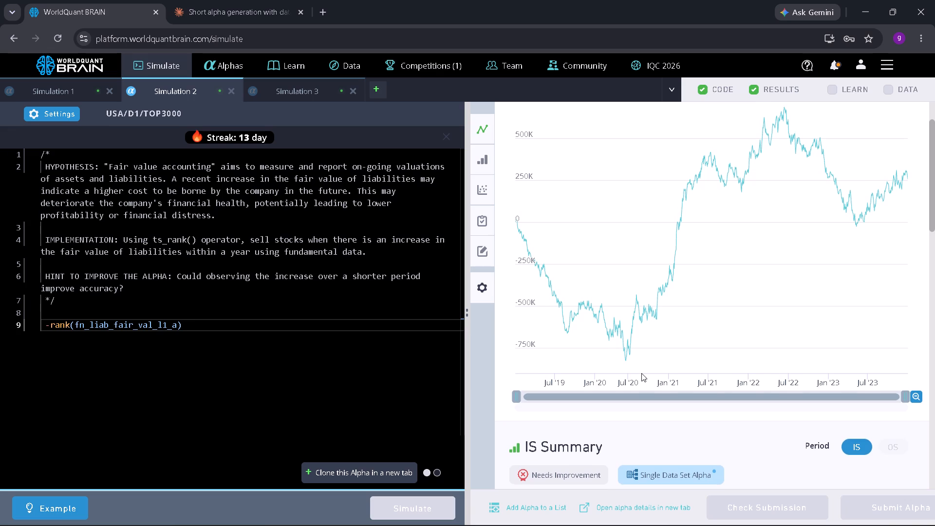
{"action": "scroll", "coordinate": [641, 373], "scroll_direction": "right", "scroll_amount": 1}
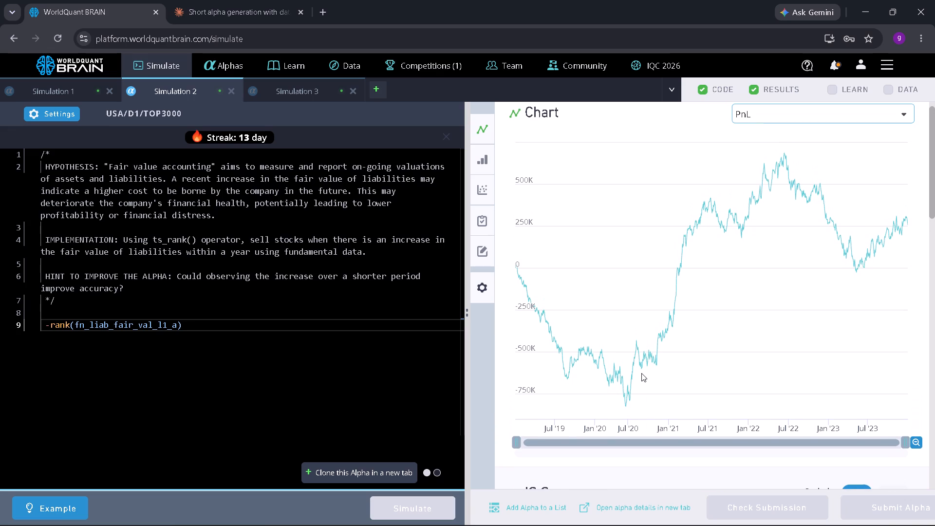
{"action": "scroll", "coordinate": [641, 373], "scroll_direction": "right", "scroll_amount": 1}
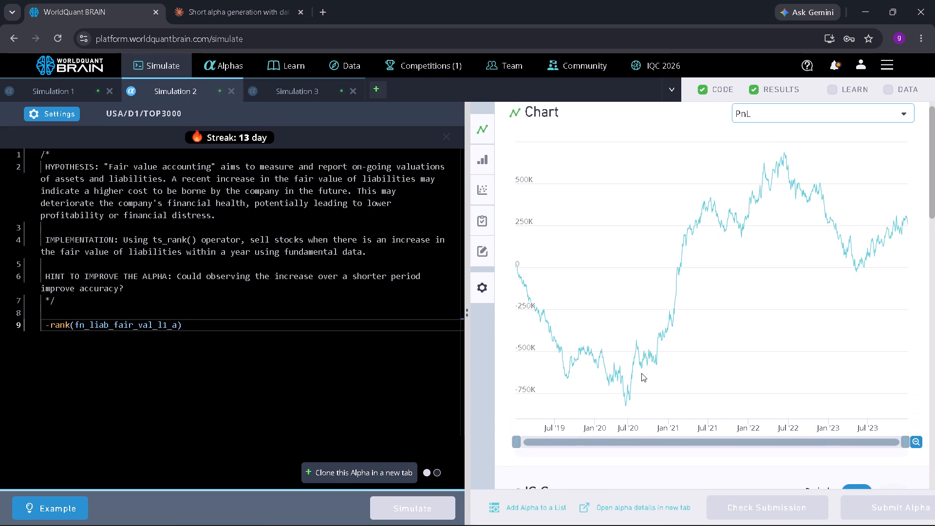
{"action": "scroll", "coordinate": [641, 373], "scroll_direction": "right", "scroll_amount": 1}
{"action": "scroll", "coordinate": [641, 373], "scroll_direction": "down", "scroll_amount": 5}
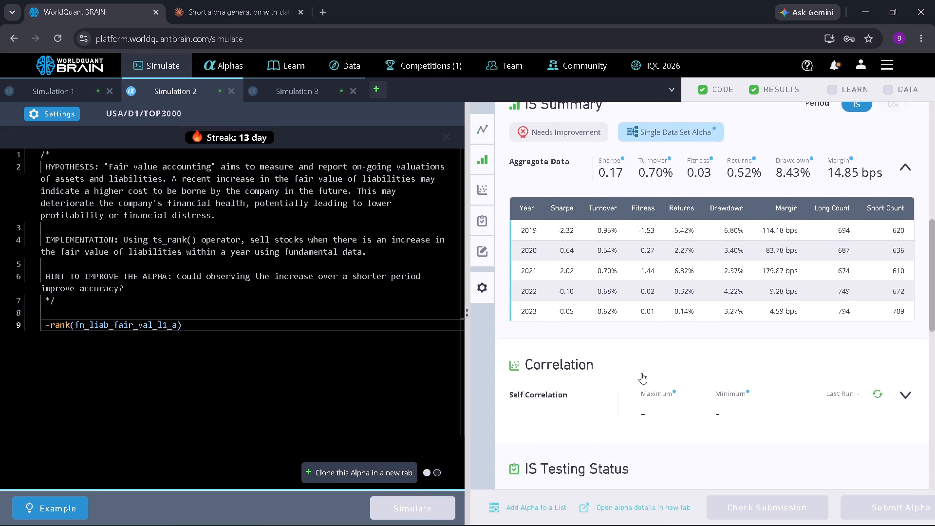
{"action": "scroll", "coordinate": [641, 373], "scroll_direction": "down", "scroll_amount": 5}
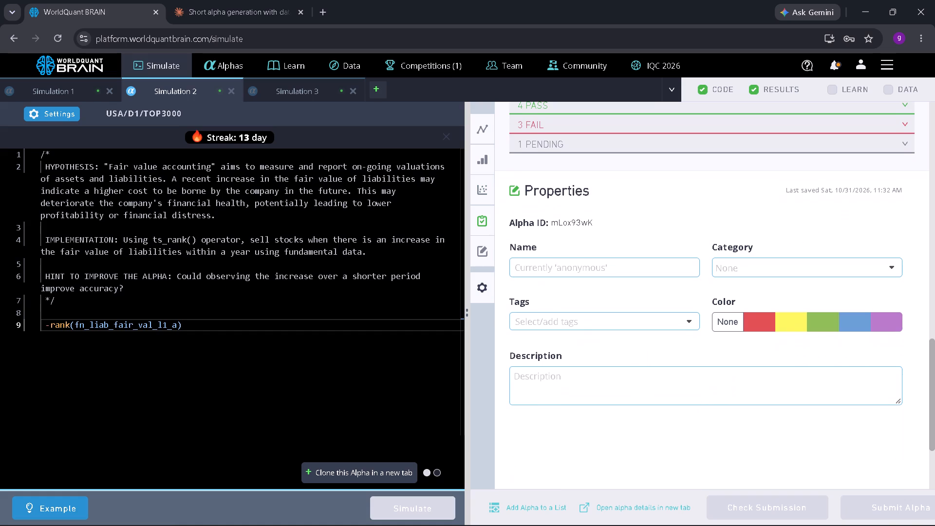
{"action": "scroll", "coordinate": [641, 373], "scroll_direction": "up", "scroll_amount": 1}
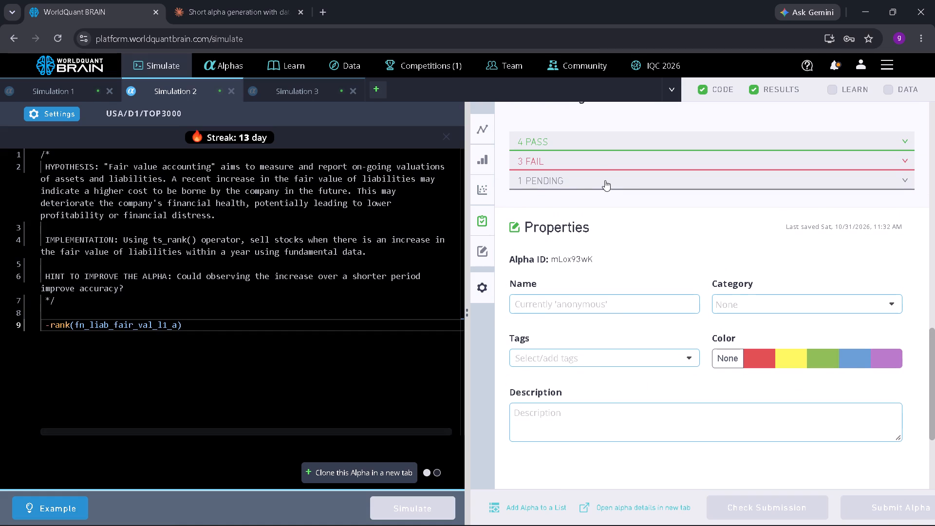
Expand the failed tests in the IS Testing Status of the -rank(fn_liab_fair_val_l1_a) alpha.
{"action": "left_click", "coordinate": [598, 160]}
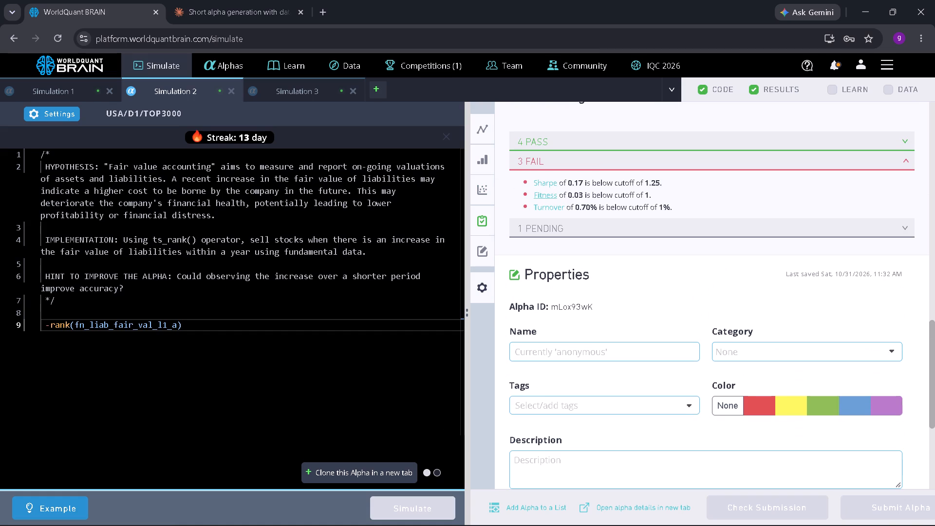
Remove the minus sign and rank operator so the Simulation 2 expression reads (fn_liab_fair_val_l1_a), and run the simulation.
{"action": "left_click", "coordinate": [71, 326]}
{"action": "key", "text": "BackSpace"}
{"action": "key", "text": "BackSpace"}
{"action": "key", "text": "BackSpace"}
{"action": "key", "text": "BackSpace"}
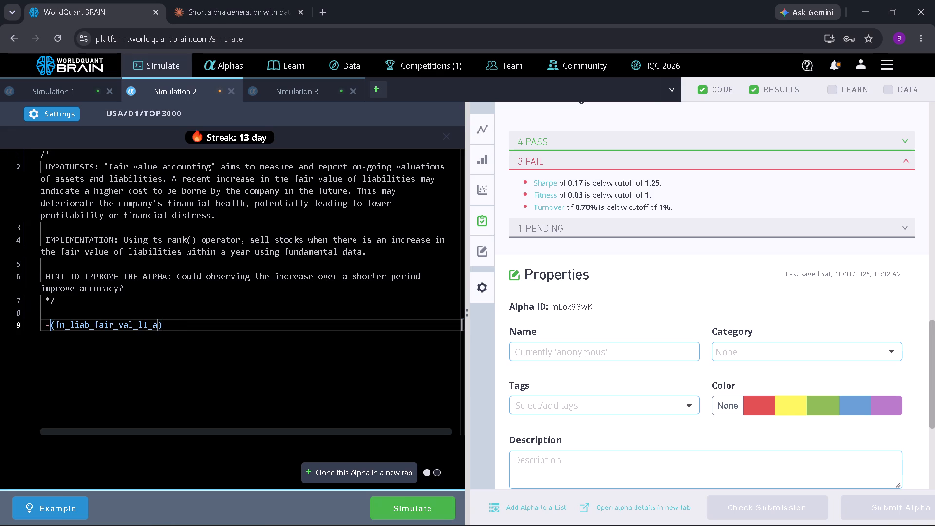
{"action": "key", "text": "BackSpace"}
{"action": "key", "text": "BackSpace"}
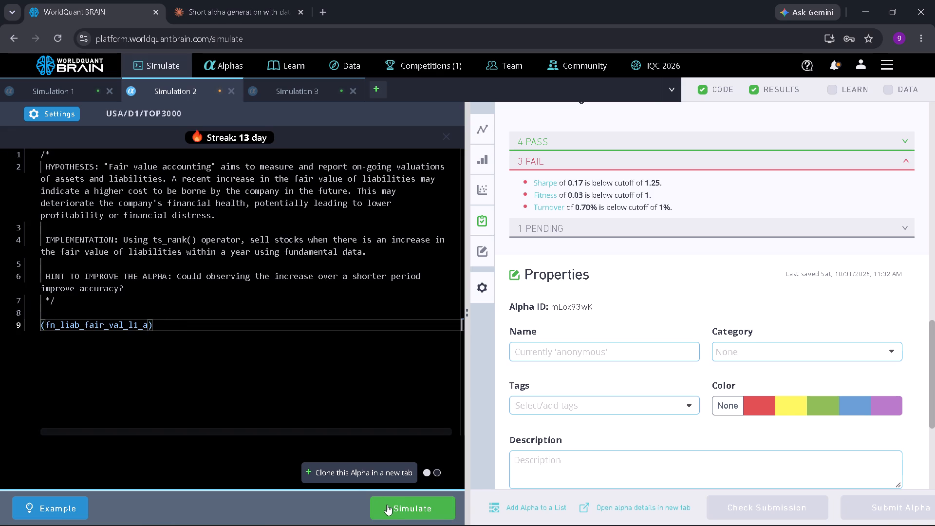
{"action": "left_click", "coordinate": [387, 505]}
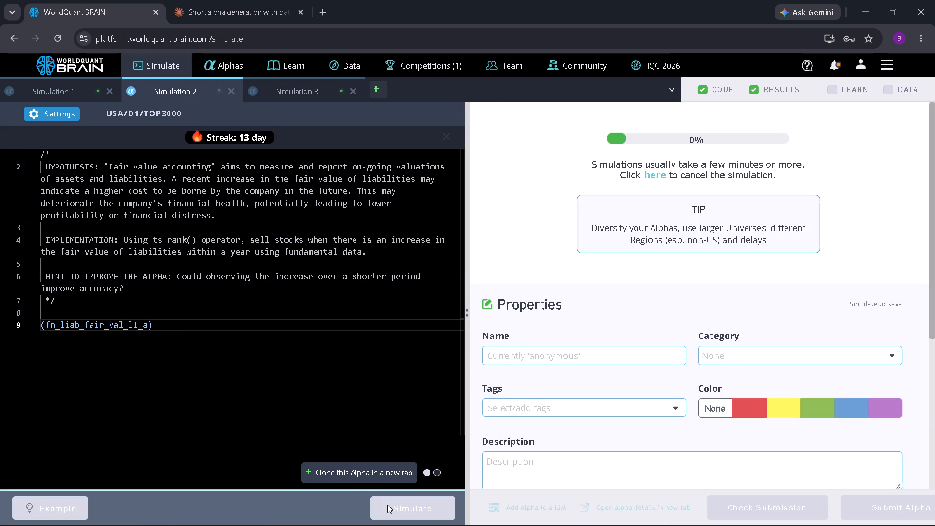
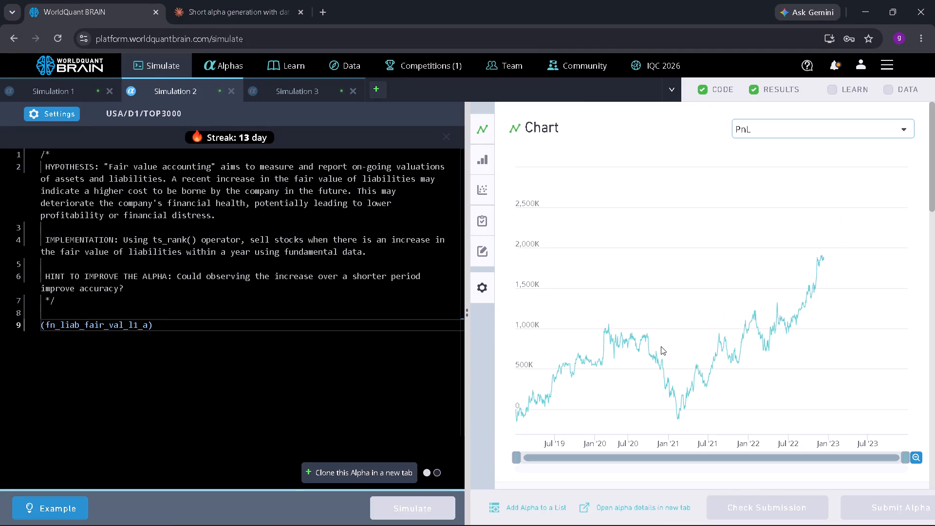
Review the IS Summary of the (fn_liab_fair_val_l1_a) alpha in Simulation 2 and expand its failed IS tests.
{"action": "scroll", "coordinate": [691, 458], "scroll_direction": "down", "scroll_amount": 5}
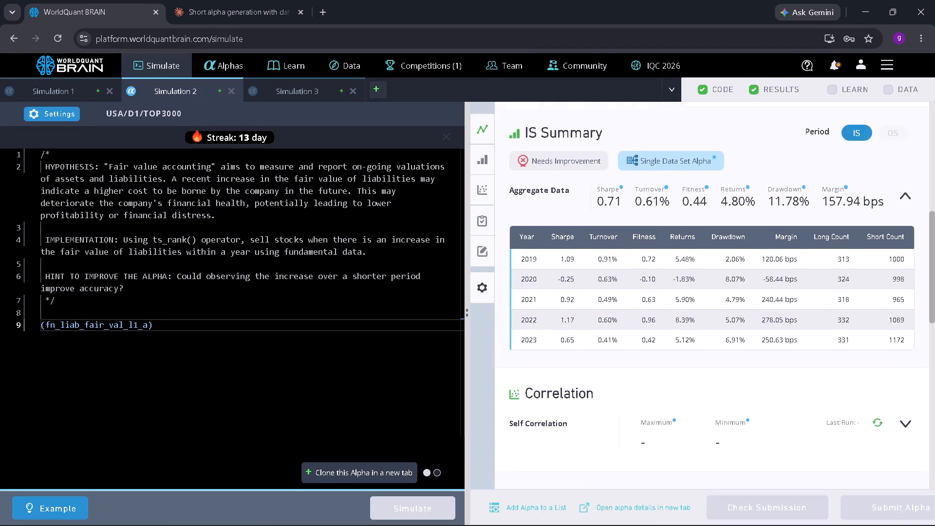
{"action": "scroll", "coordinate": [691, 458], "scroll_direction": "down", "scroll_amount": 3}
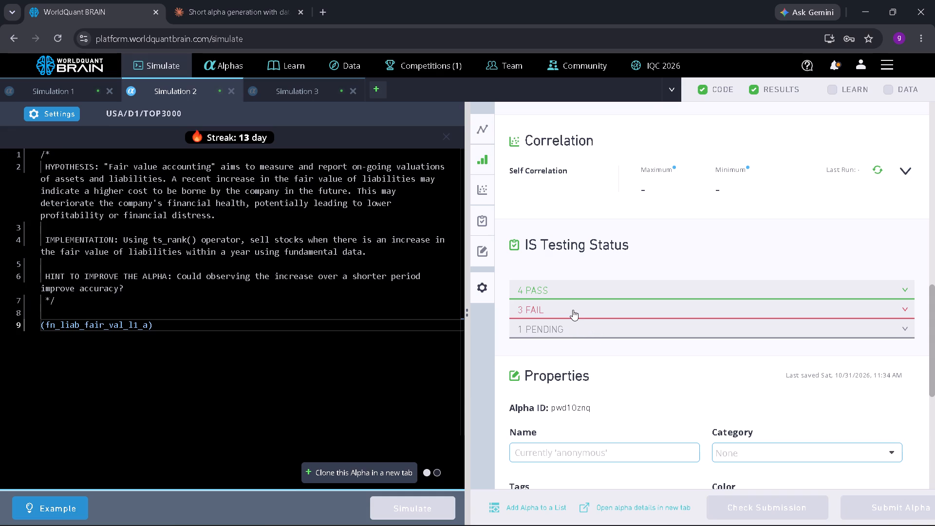
{"action": "left_click", "coordinate": [570, 307]}
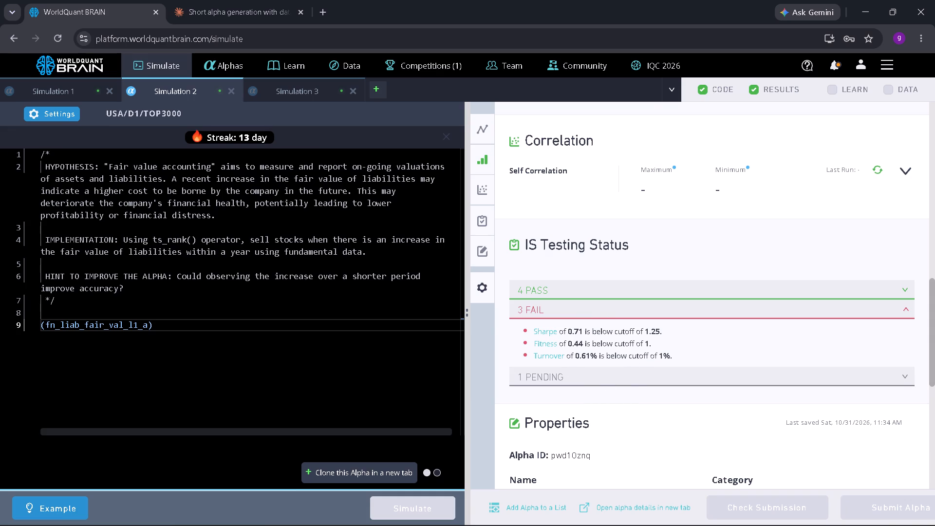
Set Simulation 2's neutralization to Sector, apply the settings and simulate the (fn_liab_fair_val_l1_a) alpha again.
{"action": "left_click", "coordinate": [58, 109]}
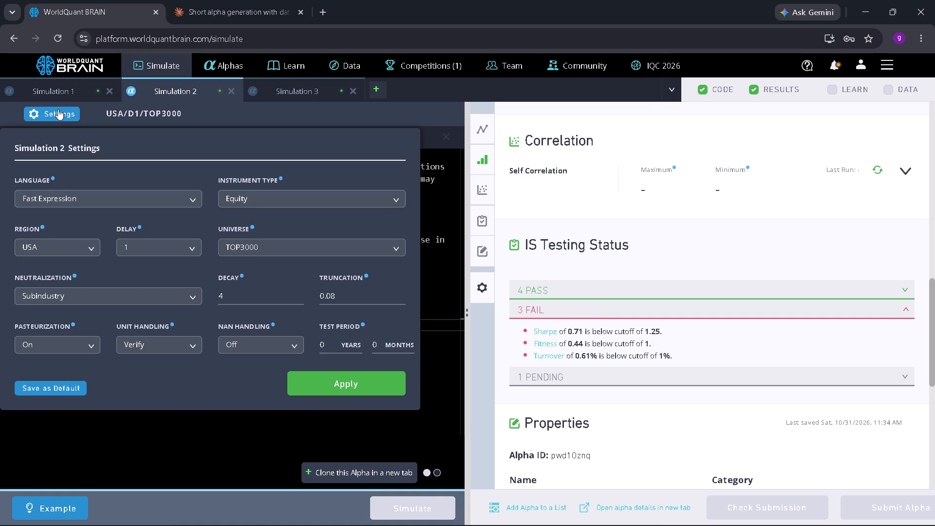
{"action": "left_click", "coordinate": [122, 291]}
{"action": "left_click", "coordinate": [68, 358]}
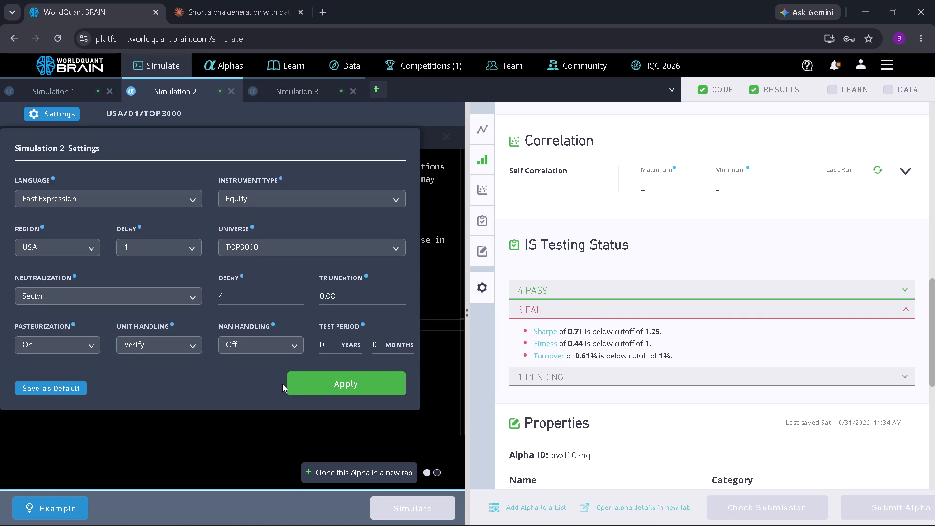
{"action": "left_click", "coordinate": [289, 381]}
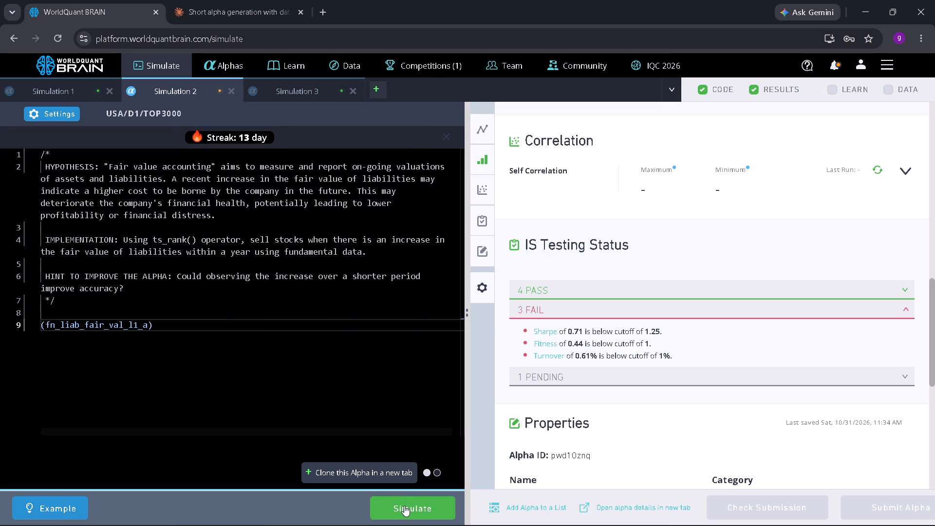
{"action": "left_click", "coordinate": [404, 506]}
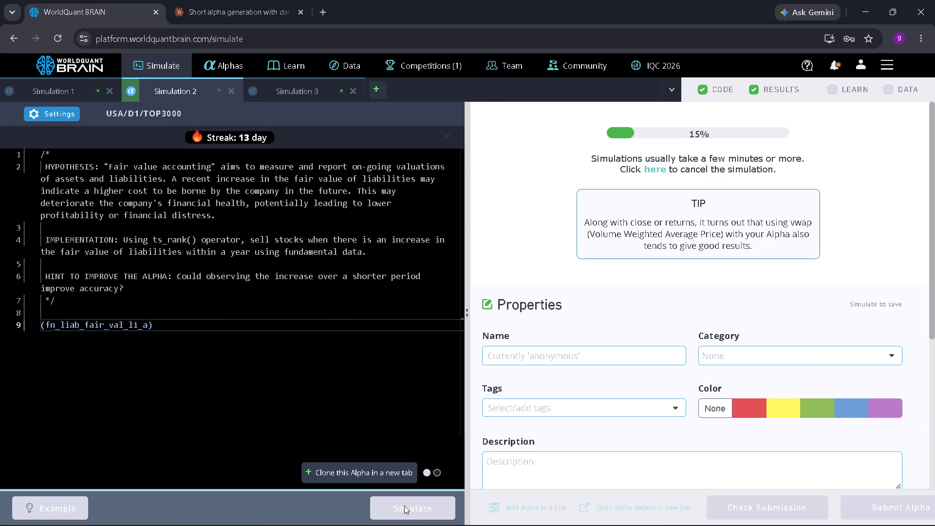
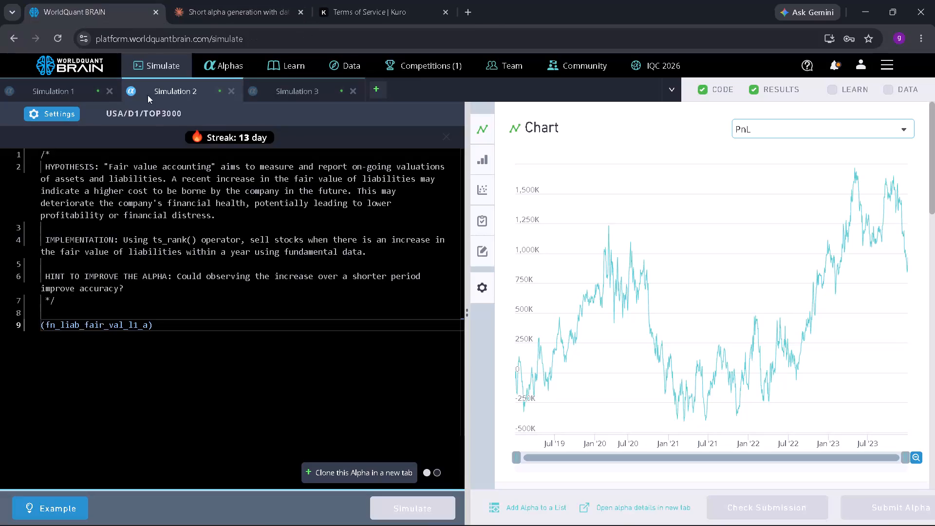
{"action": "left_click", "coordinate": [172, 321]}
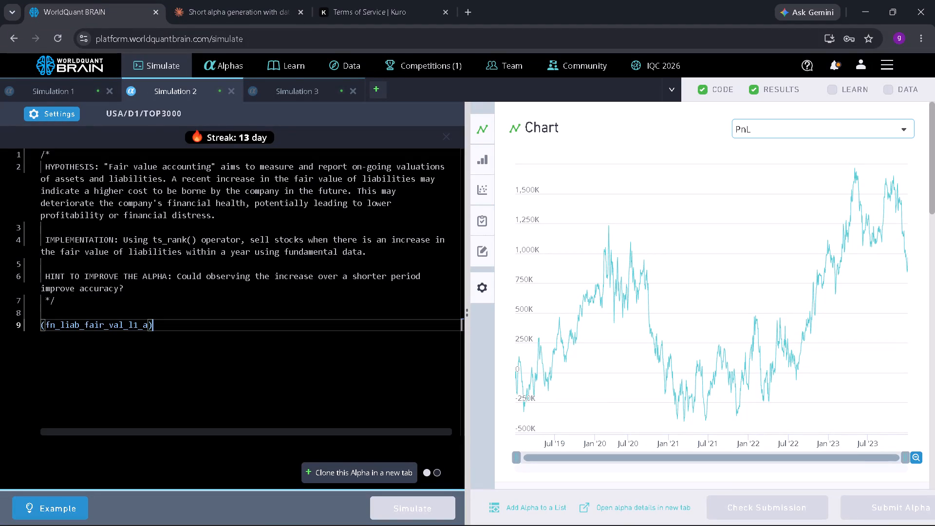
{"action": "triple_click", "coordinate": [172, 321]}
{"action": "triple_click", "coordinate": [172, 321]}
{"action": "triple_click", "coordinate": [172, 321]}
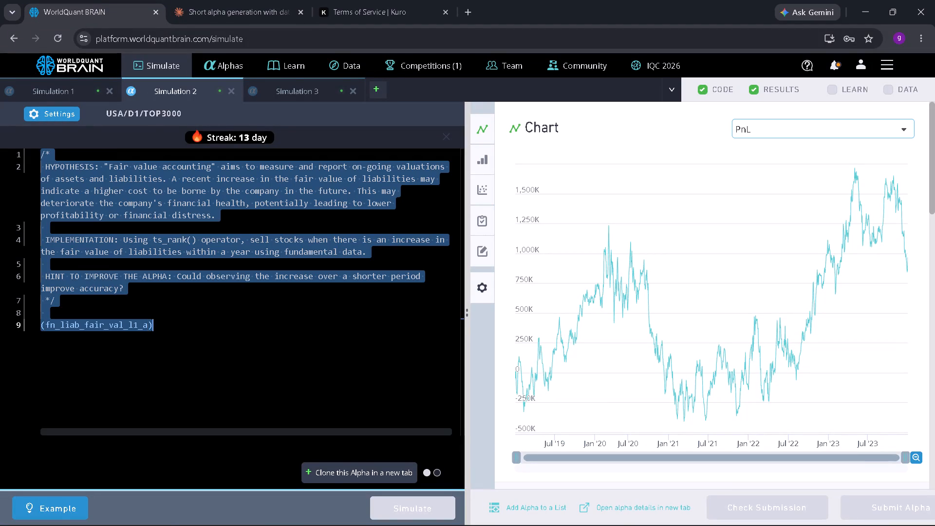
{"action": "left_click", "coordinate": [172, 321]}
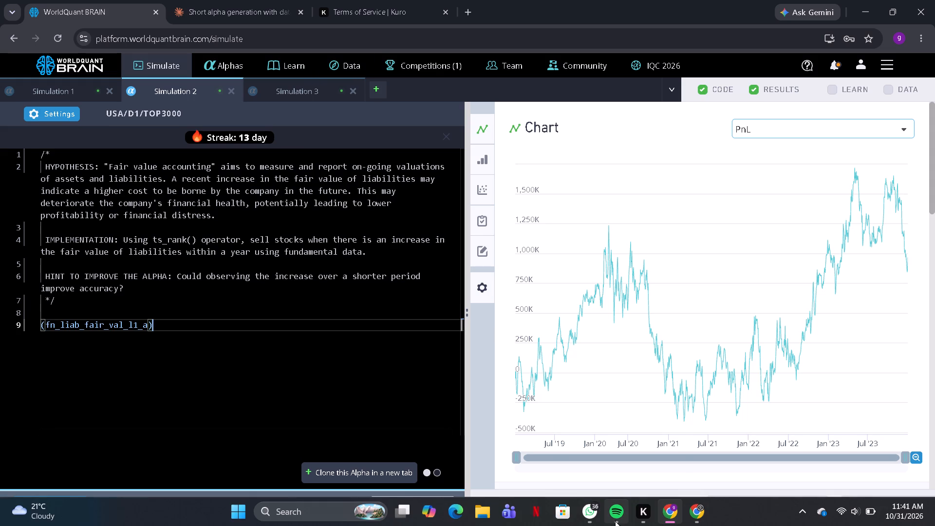
Switch to the other browser window, review the -rank(earnings_certainty_rank_derivative) alpha's IS Summary in Simulation 2 and expand its failed IS tests.
{"action": "left_click", "coordinate": [696, 509]}
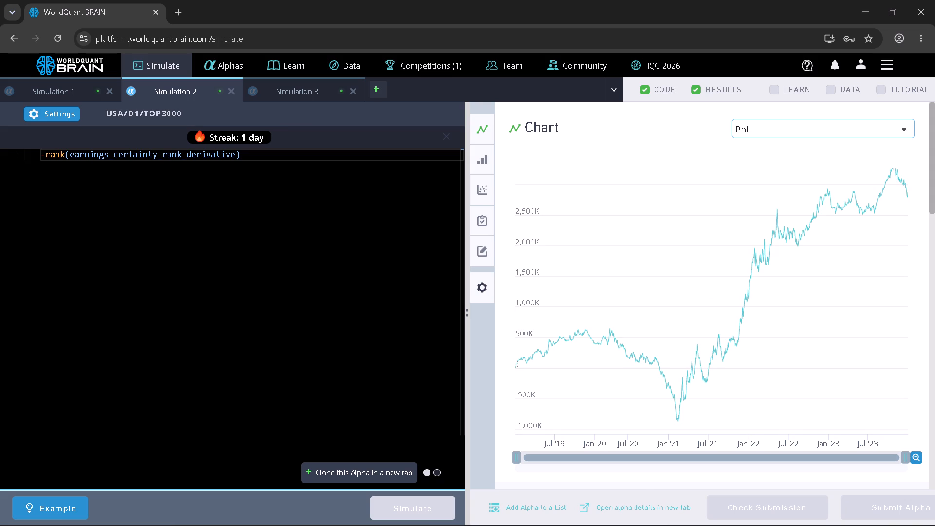
{"action": "scroll", "coordinate": [692, 405], "scroll_direction": "down", "scroll_amount": 4}
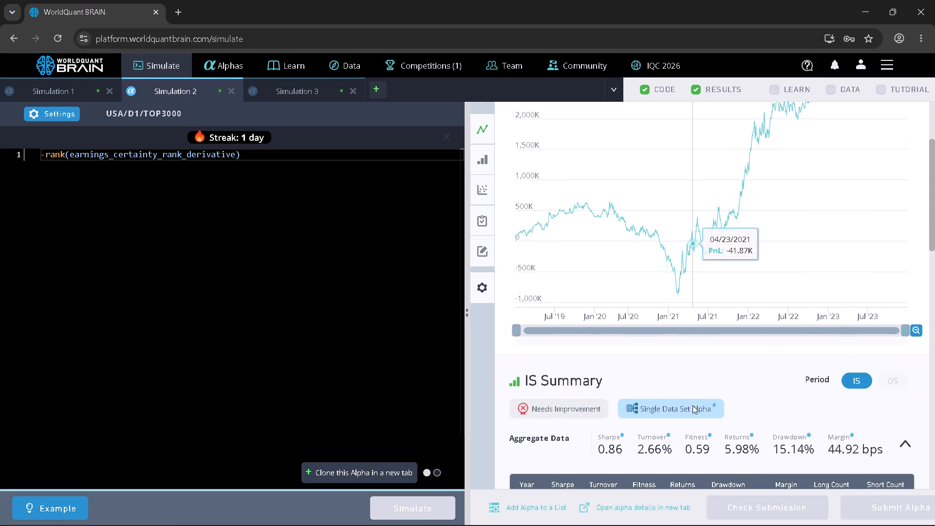
{"action": "scroll", "coordinate": [692, 405], "scroll_direction": "down", "scroll_amount": 3}
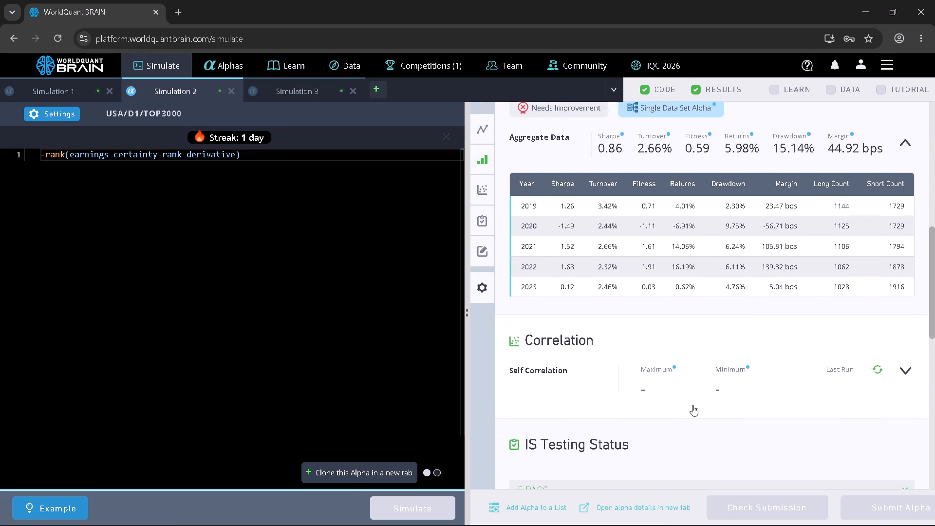
{"action": "scroll", "coordinate": [692, 405], "scroll_direction": "down", "scroll_amount": 2}
{"action": "left_click", "coordinate": [677, 385]}
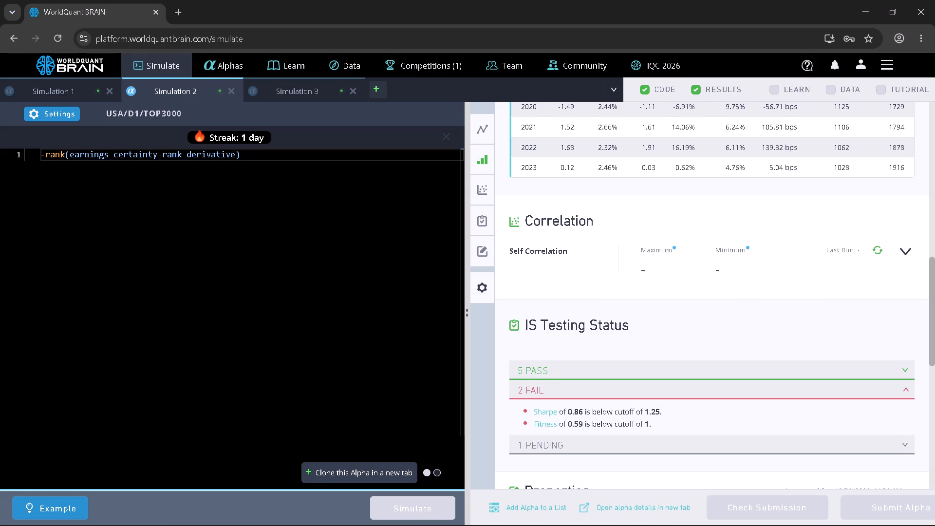
Set Simulation 2's decay to 0, apply the settings and simulate the -rank(earnings_certainty_rank_derivative) alpha again.
{"action": "left_click", "coordinate": [62, 116]}
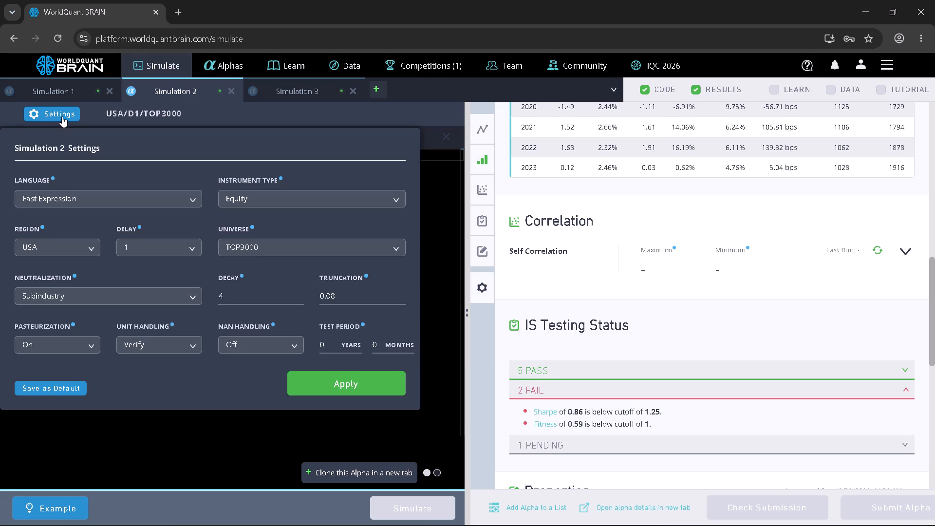
{"action": "double_click", "coordinate": [299, 296]}
{"action": "left_click", "coordinate": [299, 296]}
{"action": "left_click", "coordinate": [299, 296]}
{"action": "left_click", "coordinate": [390, 386]}
{"action": "left_click", "coordinate": [390, 506]}
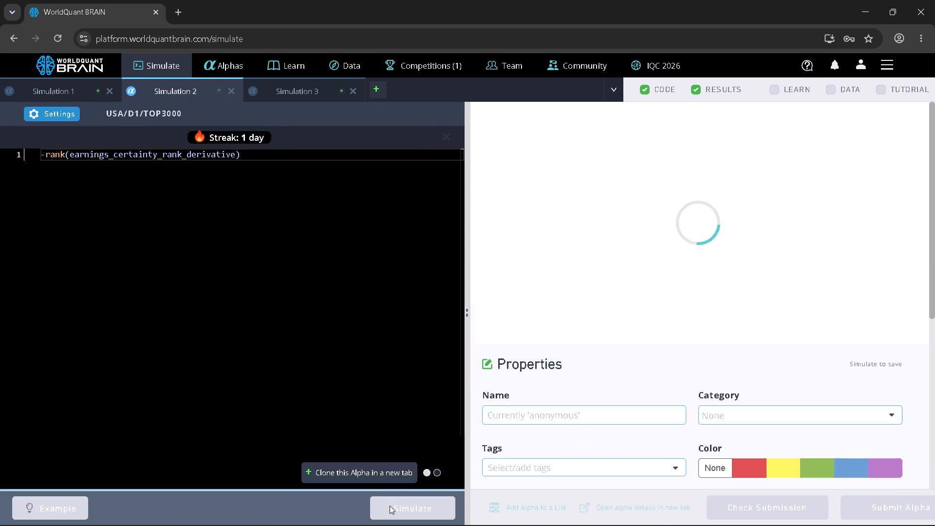
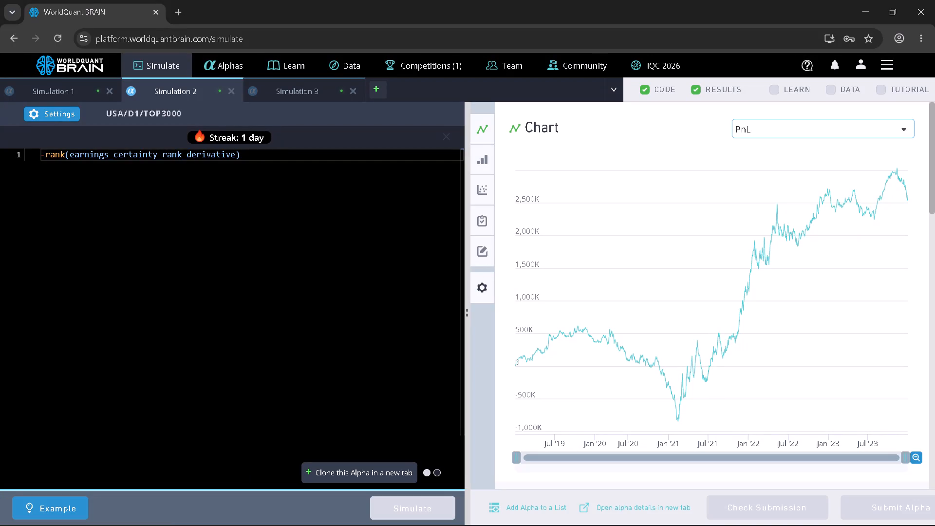
Review the re-simulated -rank(earnings_certainty_rank_derivative) alpha's IS Summary in Simulation 2 and expand its failed IS tests.
{"action": "scroll", "coordinate": [497, 388], "scroll_direction": "down", "scroll_amount": 4}
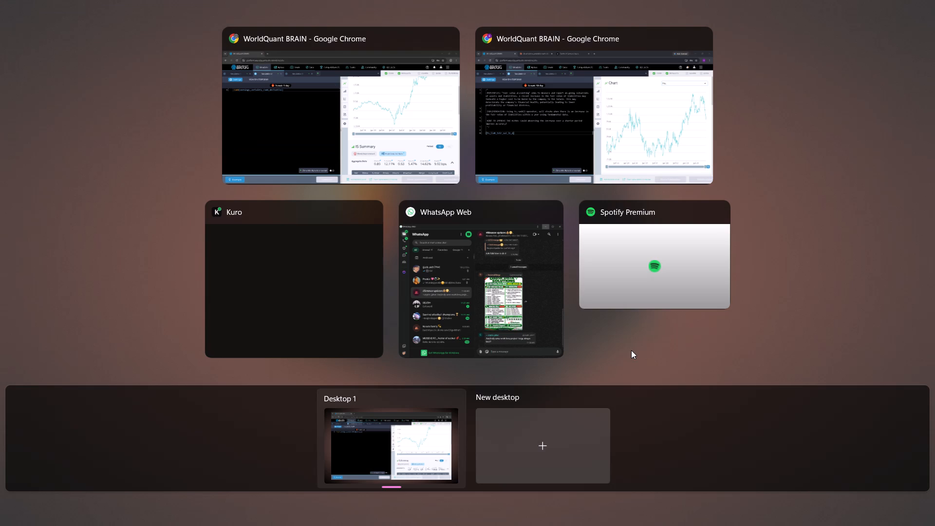
{"action": "scroll", "coordinate": [631, 350], "scroll_direction": "down", "scroll_amount": 1}
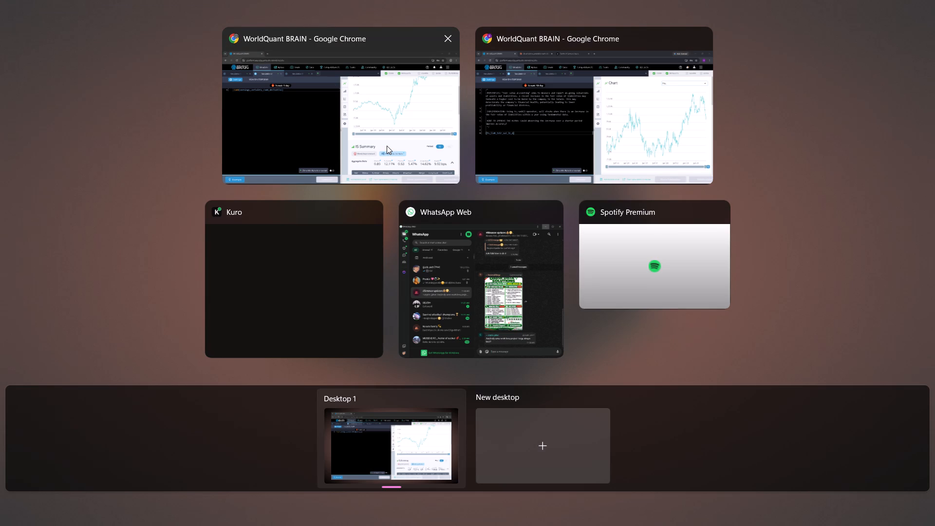
{"action": "left_click", "coordinate": [387, 146]}
{"action": "scroll", "coordinate": [635, 272], "scroll_direction": "down", "scroll_amount": 5}
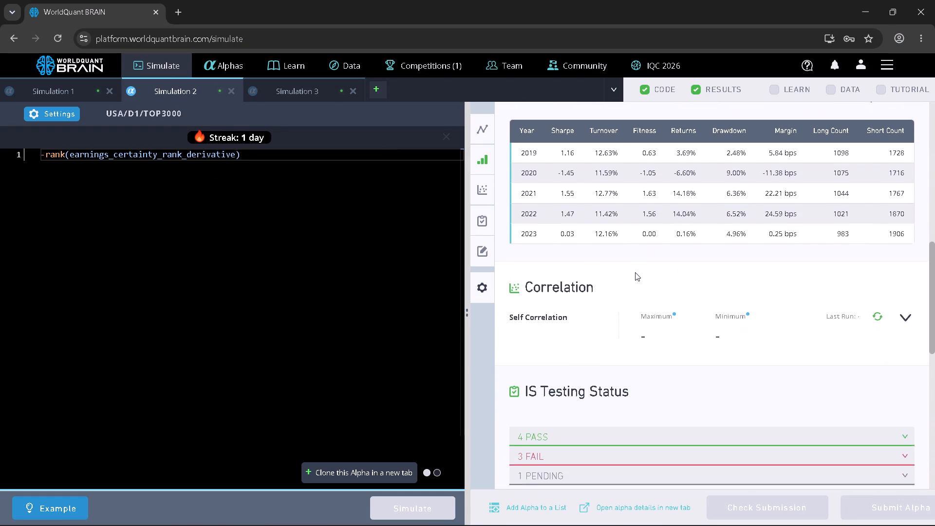
{"action": "scroll", "coordinate": [635, 272], "scroll_direction": "down", "scroll_amount": 2}
{"action": "left_click", "coordinate": [617, 292]}
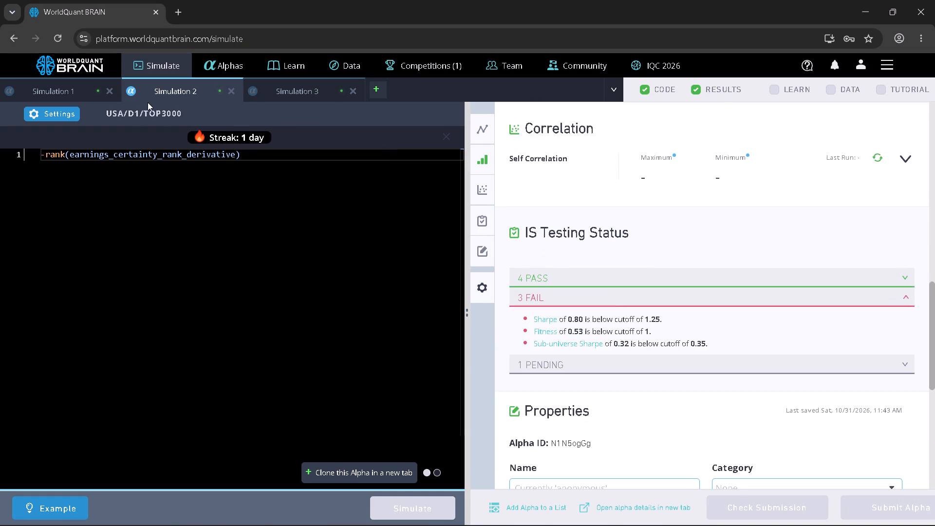
Set Simulation 2's decay to 4 in the simulation settings.
{"action": "left_click", "coordinate": [68, 111]}
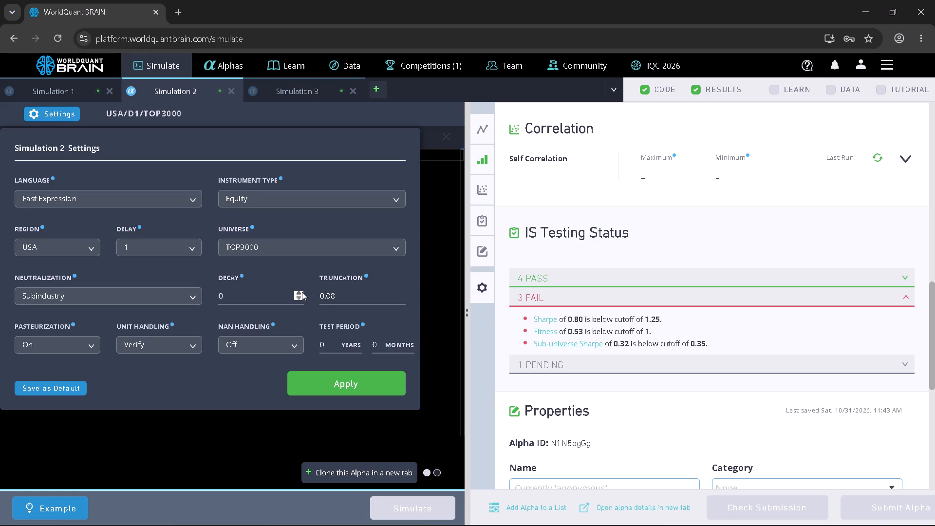
{"action": "triple_click", "coordinate": [302, 292]}
{"action": "left_click", "coordinate": [302, 292]}
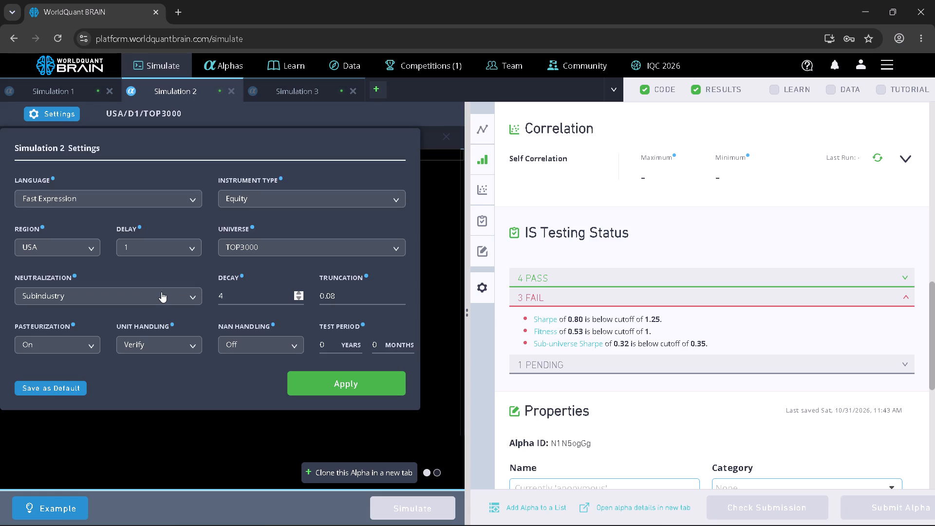
Set Simulation 2's neutralization to Sector, apply the settings and simulate the -rank(earnings_certainty_rank_derivative) alpha again.
{"action": "left_click", "coordinate": [161, 292]}
{"action": "left_click", "coordinate": [73, 348]}
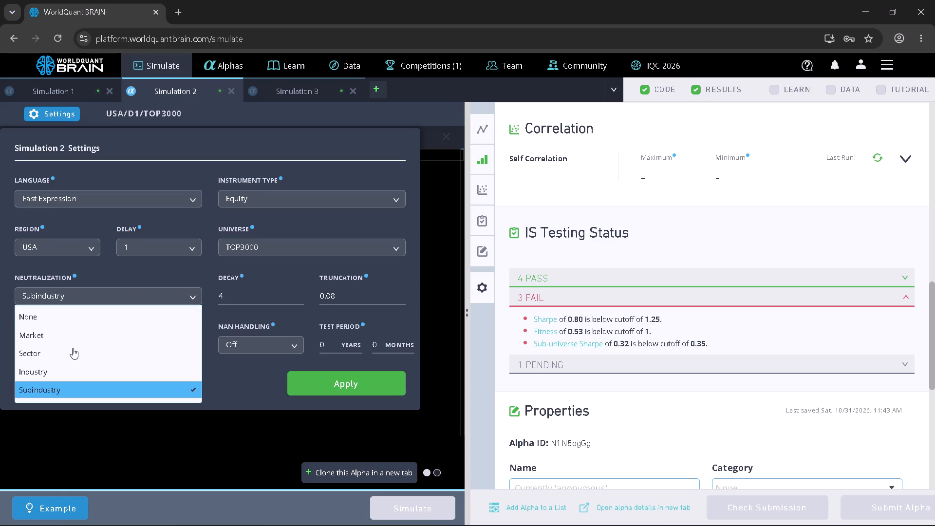
{"action": "left_click", "coordinate": [314, 382]}
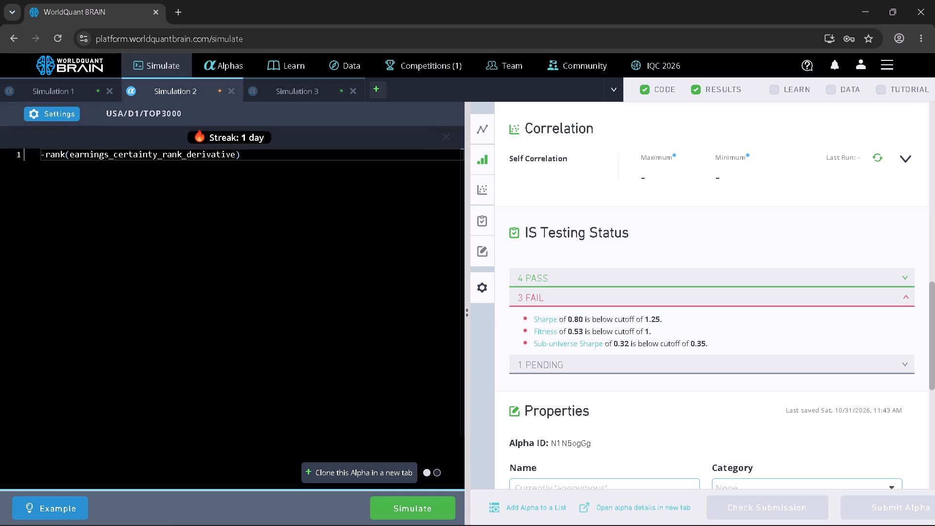
{"action": "left_click", "coordinate": [401, 511]}
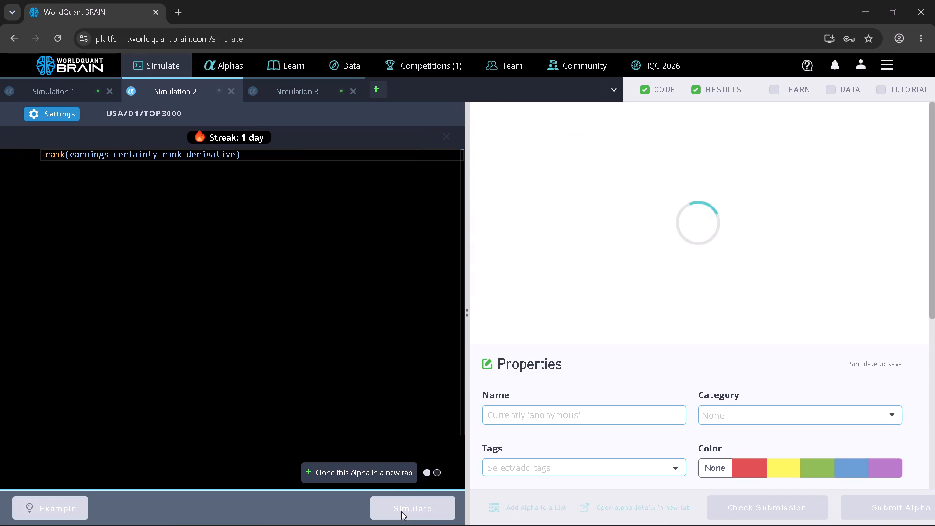